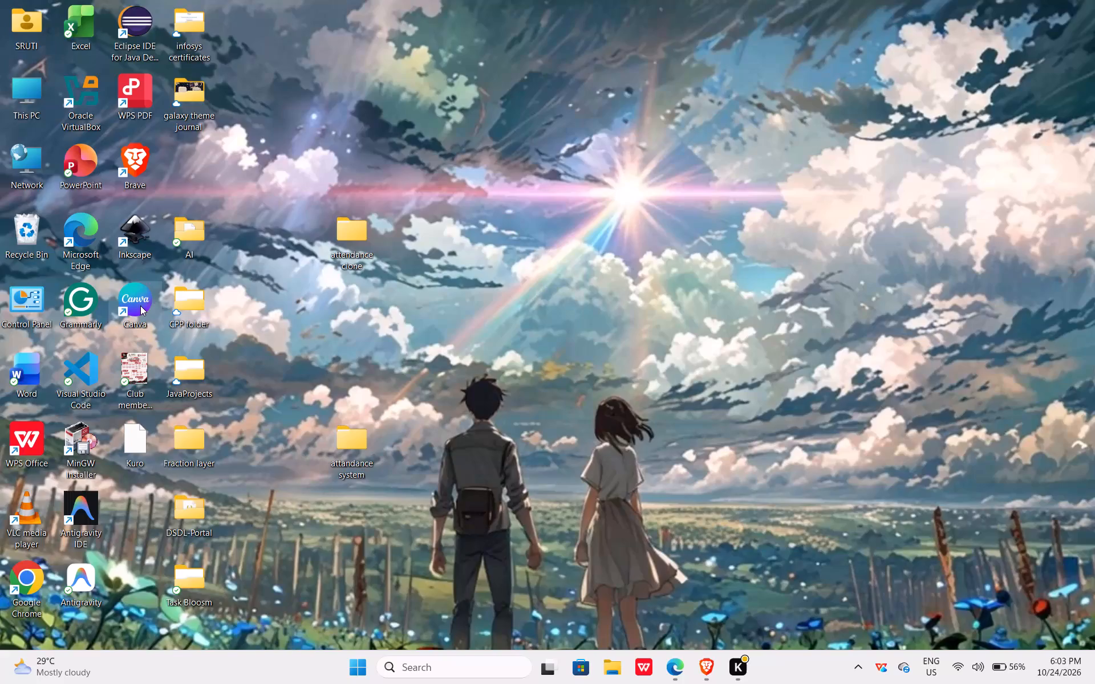
Launch Canva from the desktop and maximize its window.
{"action": "left_click", "coordinate": [140, 306]}
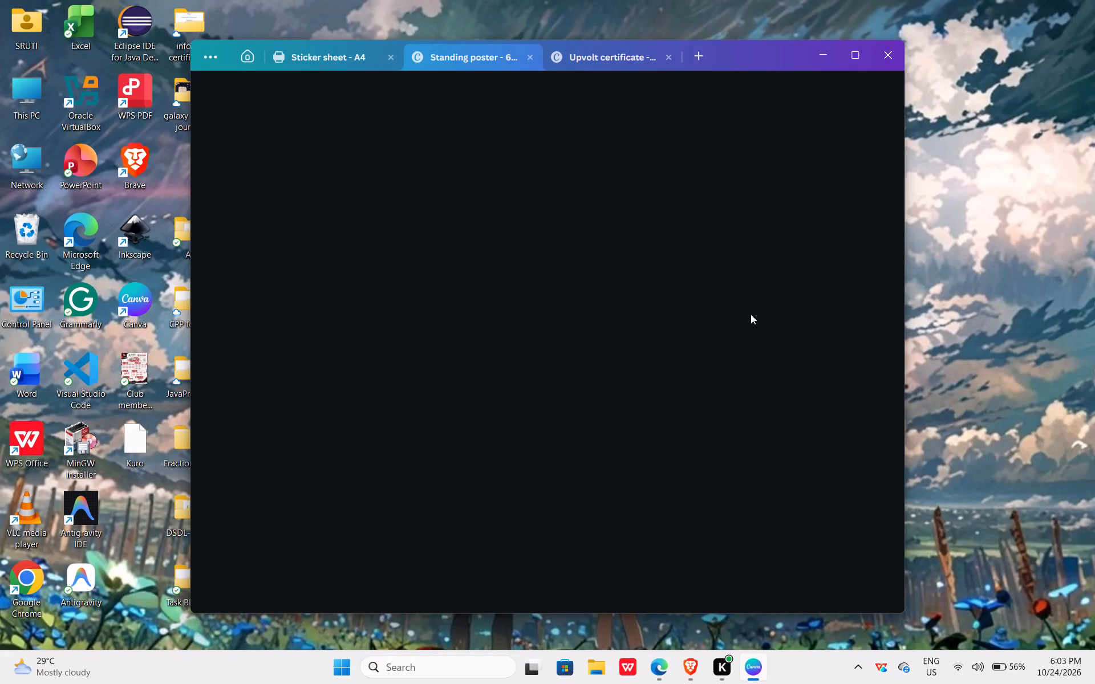
{"action": "left_click", "coordinate": [855, 54]}
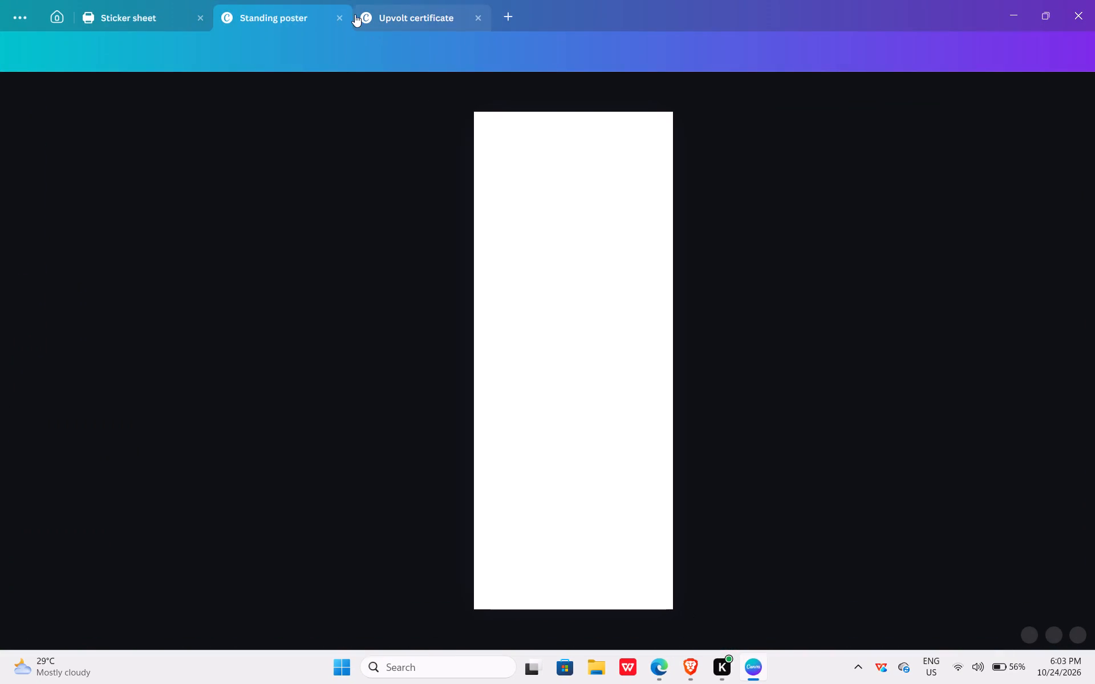
Try to close the open Standing poster and Sticker sheet designs.
{"action": "left_click", "coordinate": [339, 18]}
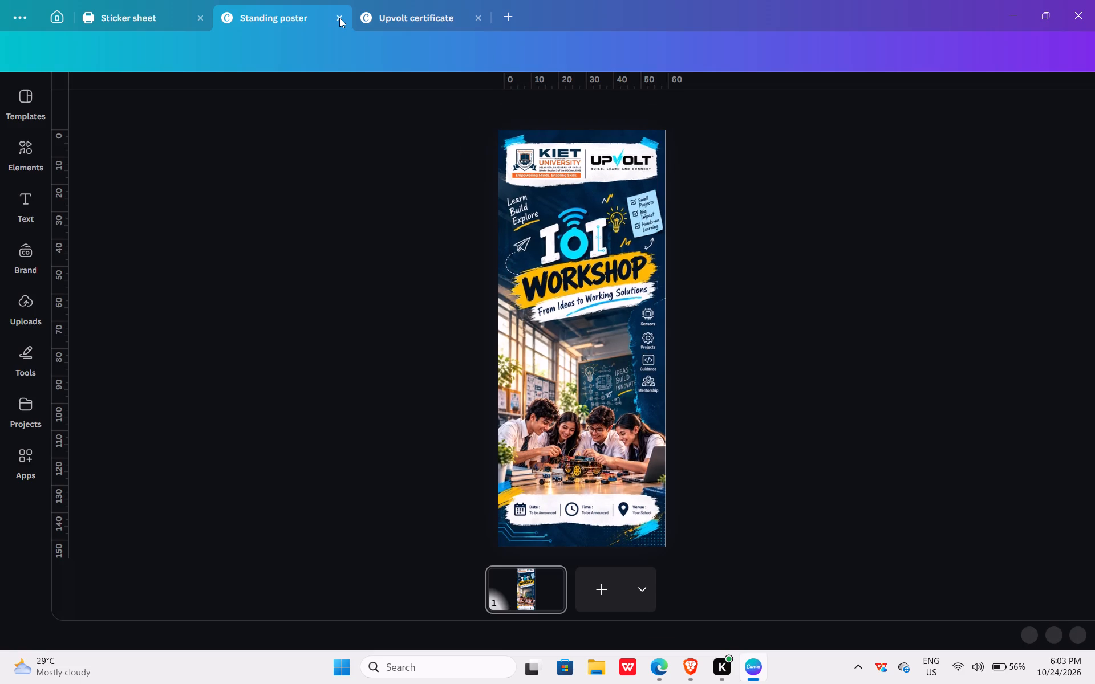
{"action": "left_click", "coordinate": [336, 17]}
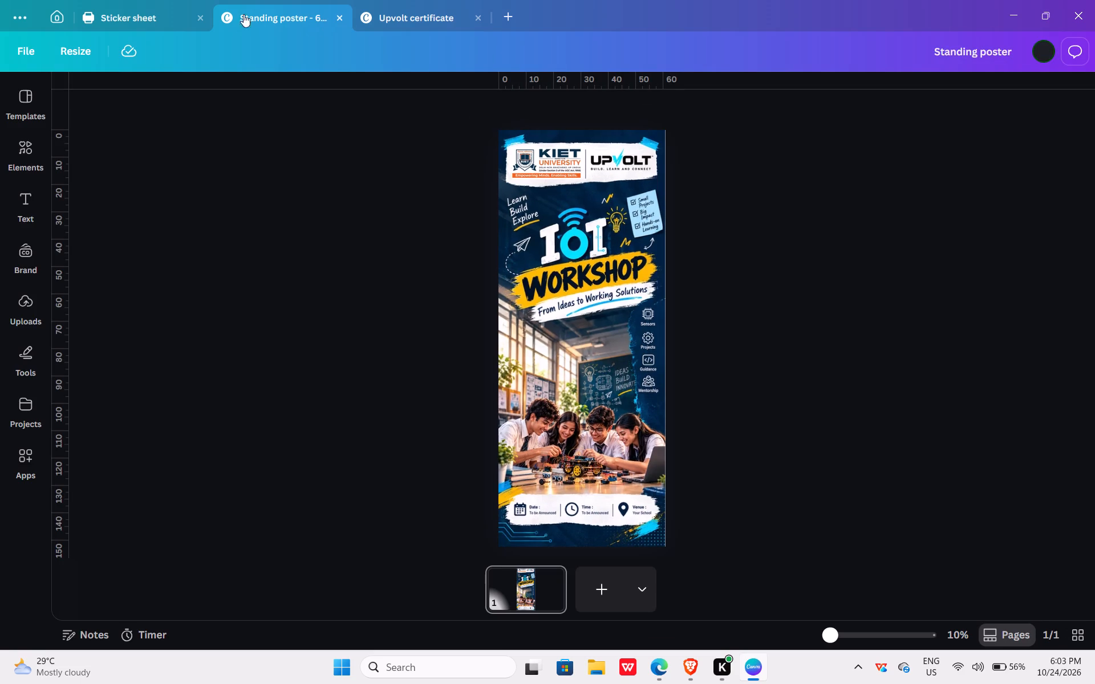
{"action": "left_click", "coordinate": [200, 17]}
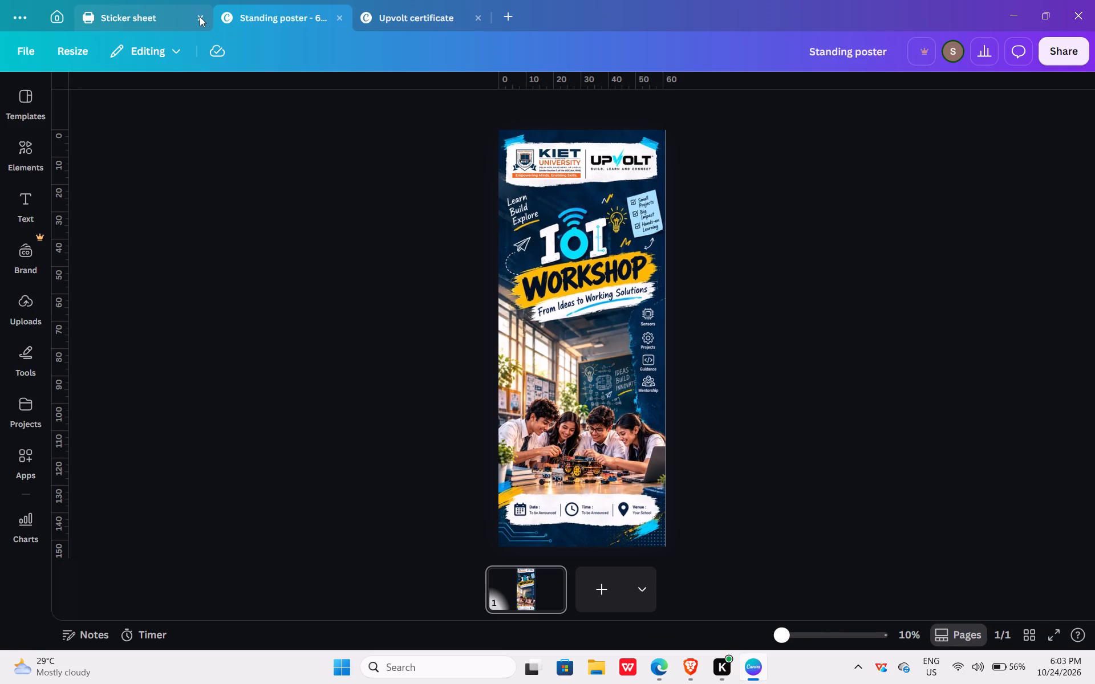
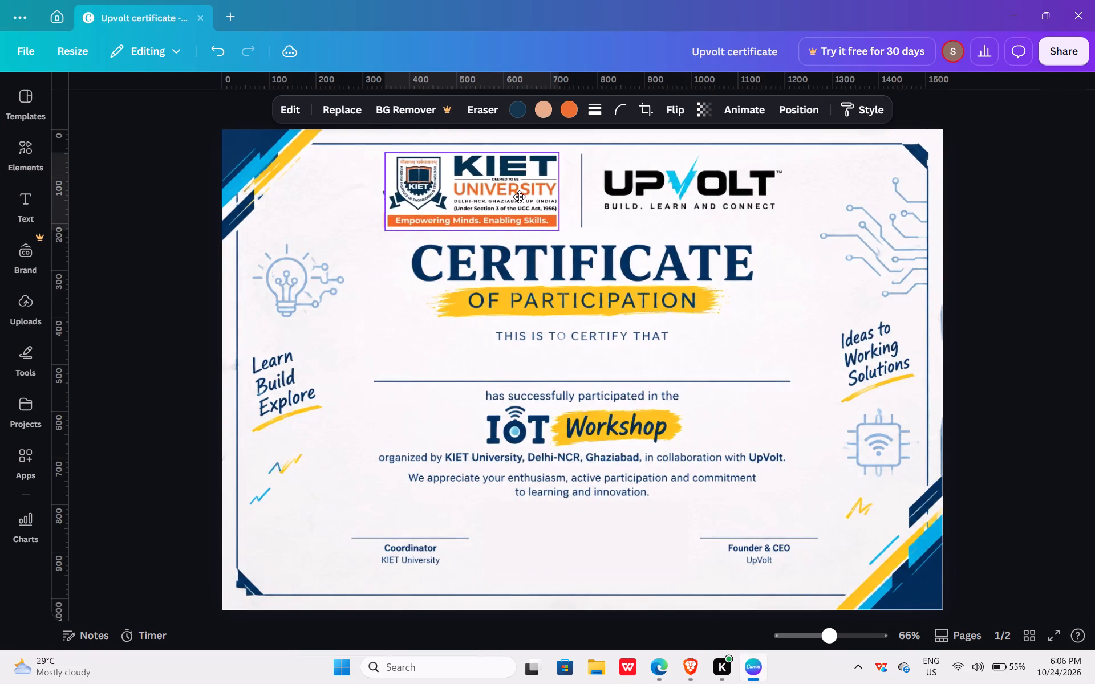
{"action": "left_click_drag", "start_coordinate": [519, 197], "coordinate": [506, 438]}
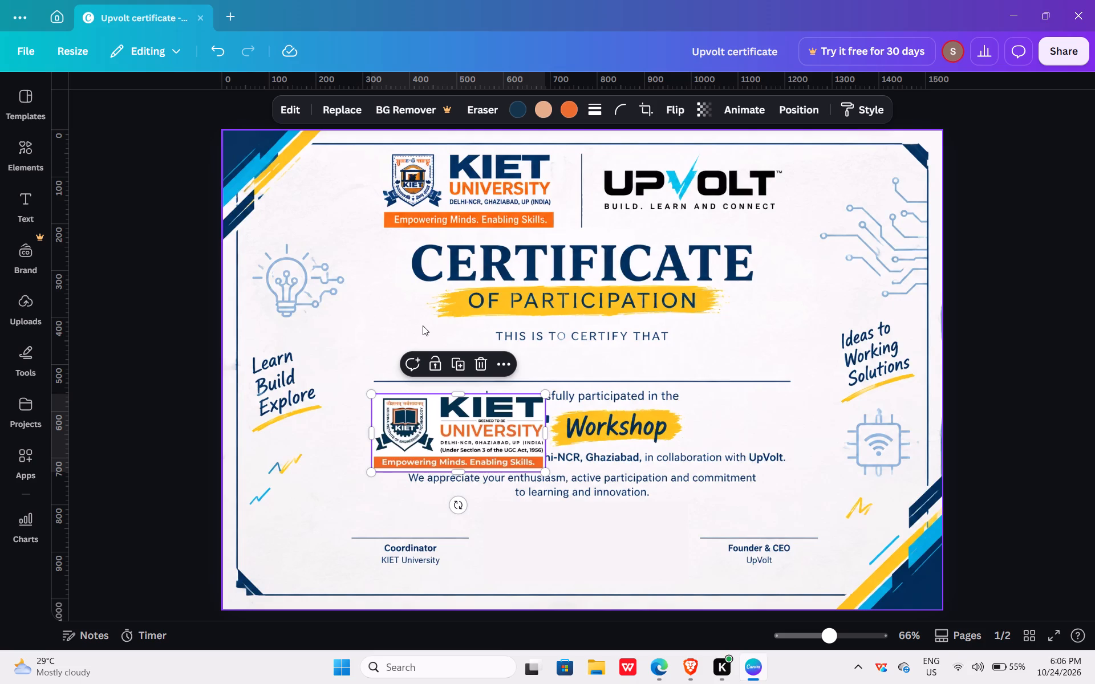
Paste the copied UpVolt logo, scale it to about half size, and place it over the Founder & CEO signature area.
{"action": "key", "text": "ctrl+v"}
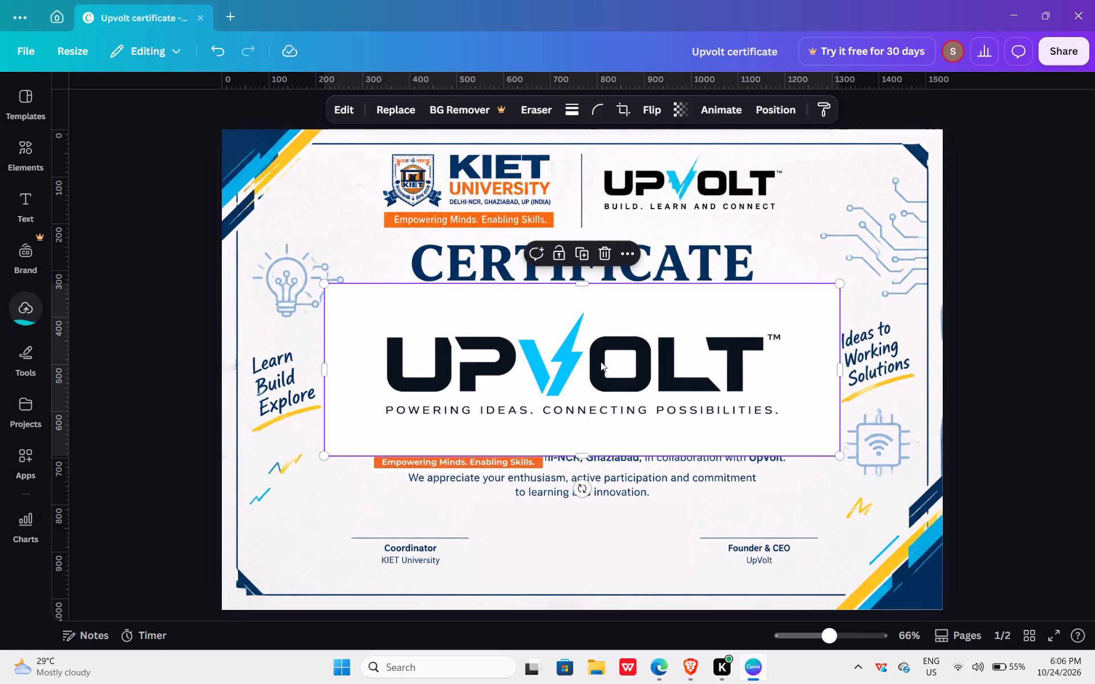
{"action": "left_click_drag", "start_coordinate": [837, 449], "coordinate": [647, 400]}
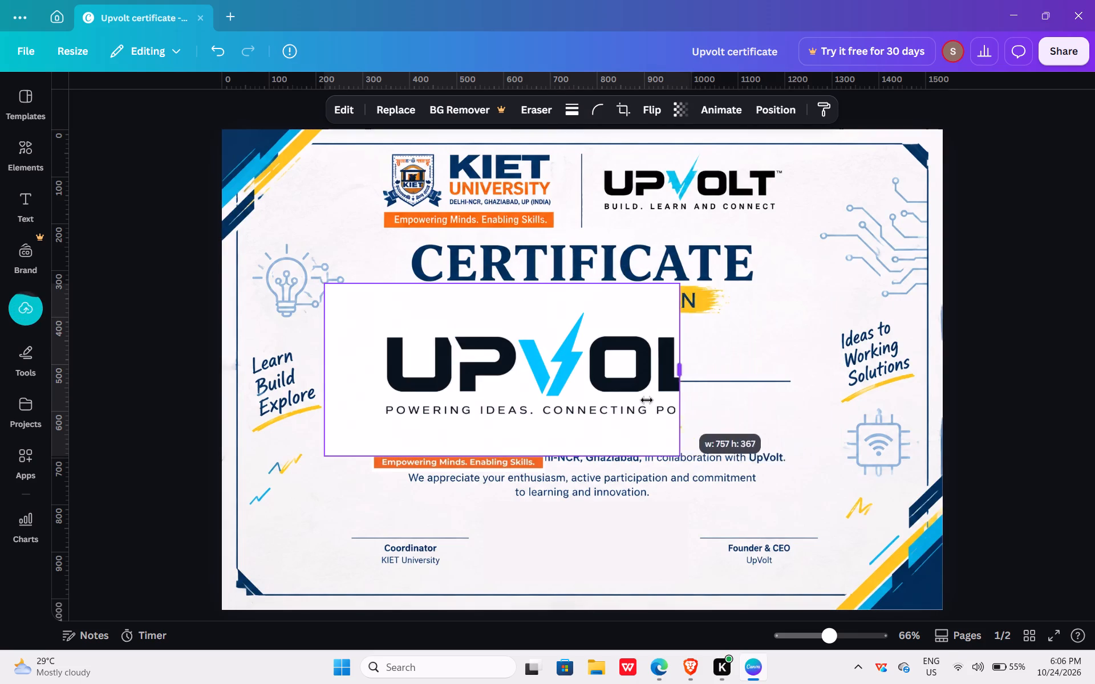
{"action": "left_click_drag", "start_coordinate": [647, 400], "coordinate": [816, 441]}
{"action": "left_click_drag", "start_coordinate": [821, 457], "coordinate": [587, 368]}
{"action": "left_click_drag", "start_coordinate": [534, 349], "coordinate": [826, 528]}
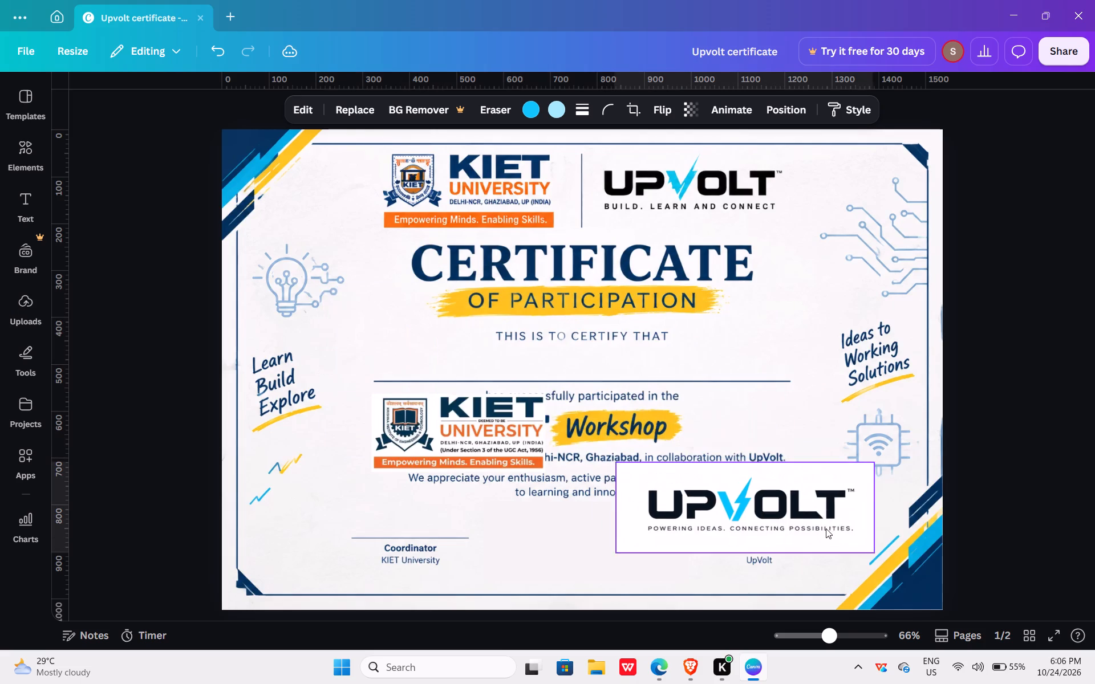
Add a square shape to the certificate page.
{"action": "key", "text": "r"}
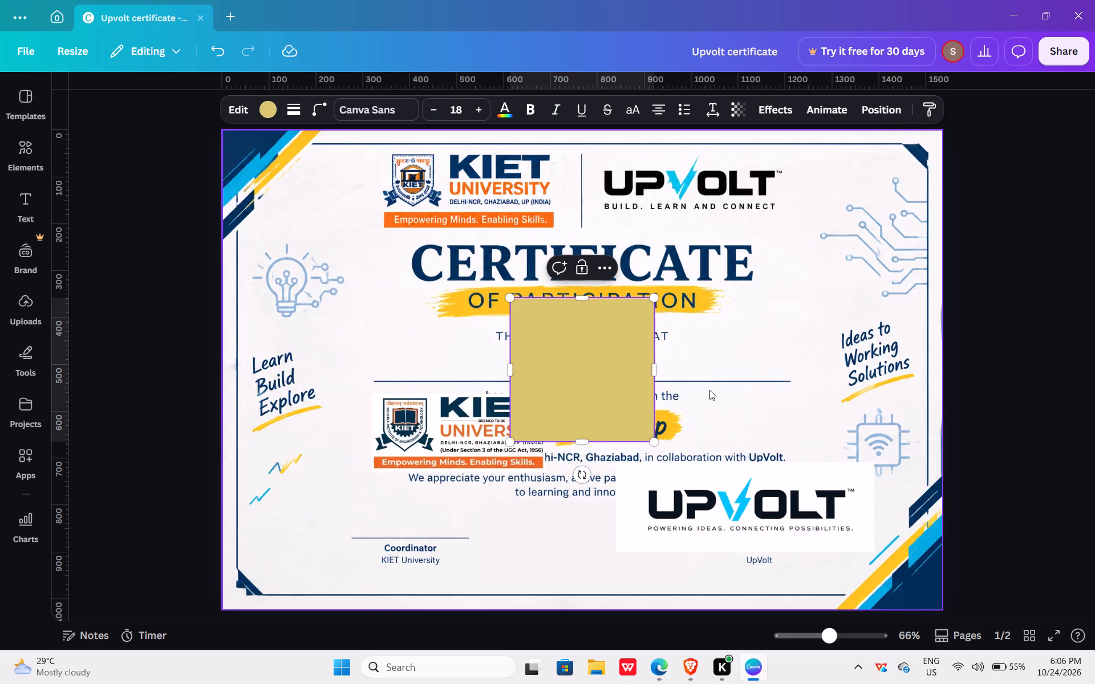
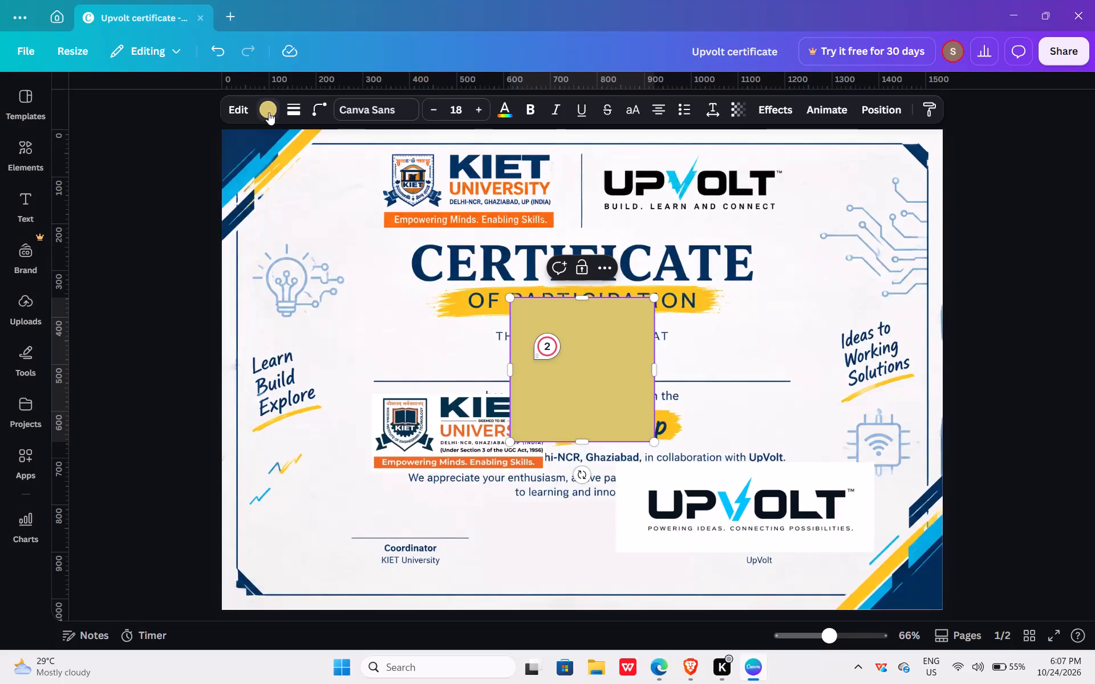
Reshape the square into a rectangle about 190 px high and fill it with the off-white colour sampled from the certificate background.
{"action": "left_click", "coordinate": [269, 112]}
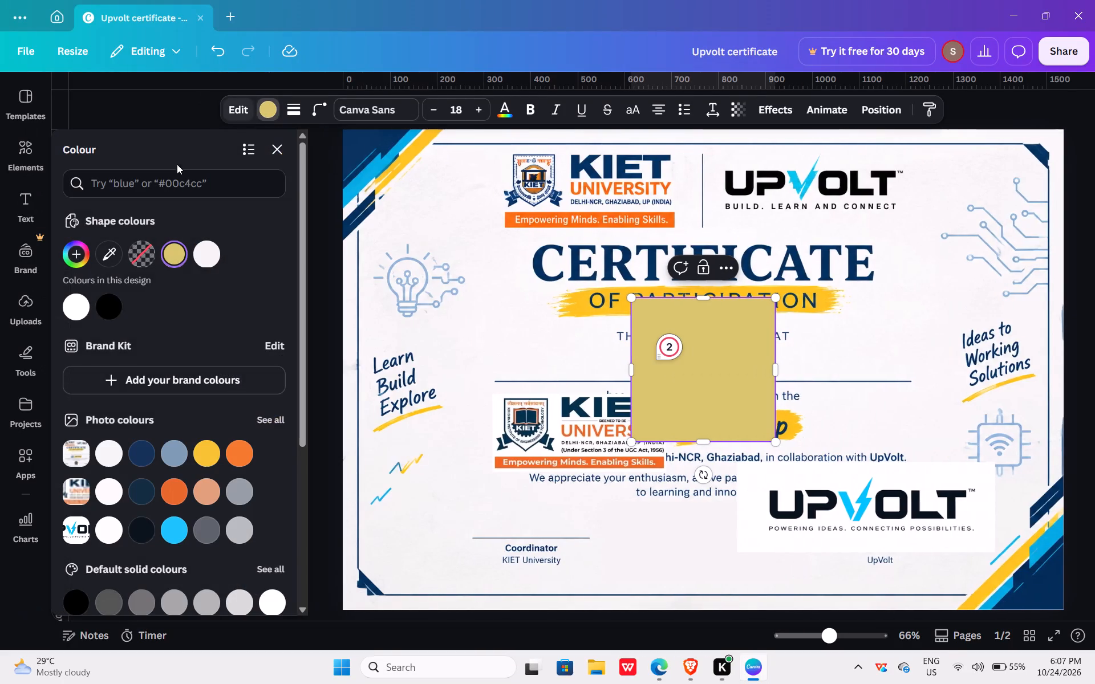
{"action": "left_click", "coordinate": [197, 253]}
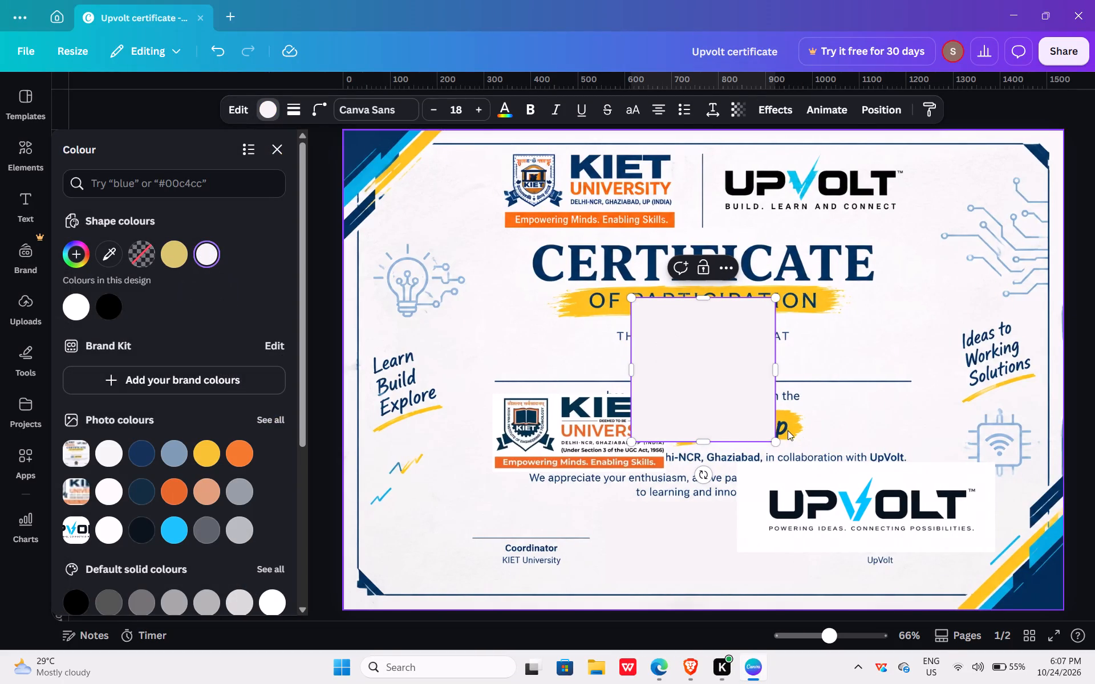
{"action": "left_click_drag", "start_coordinate": [771, 439], "coordinate": [753, 299]}
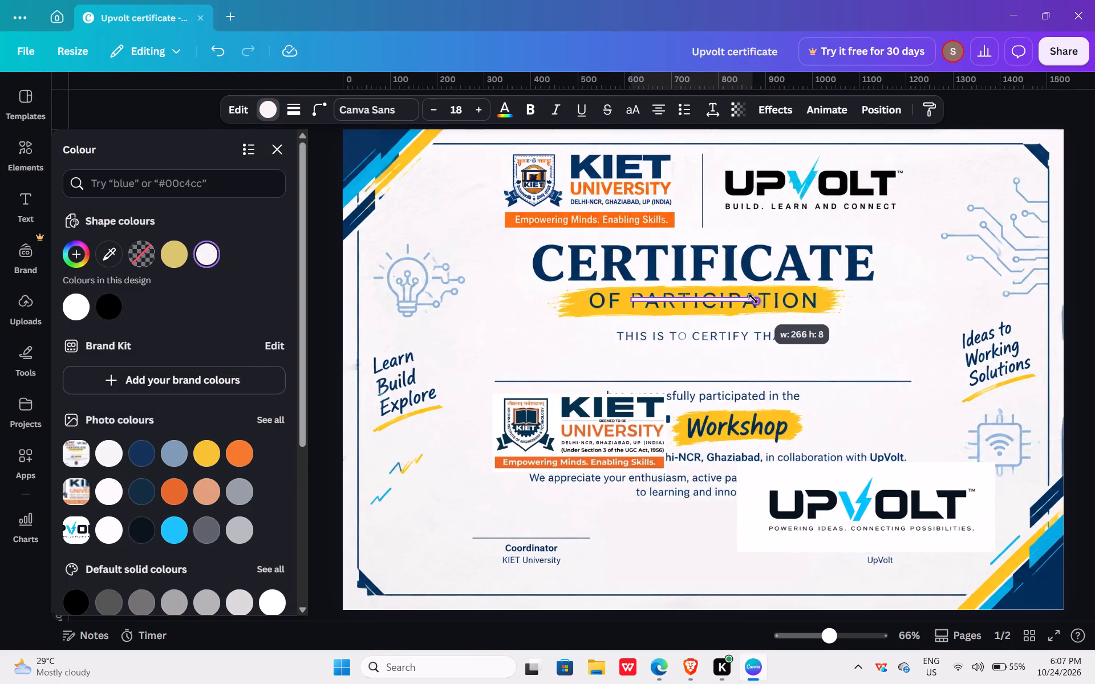
{"action": "left_click_drag", "start_coordinate": [753, 299], "coordinate": [790, 384]}
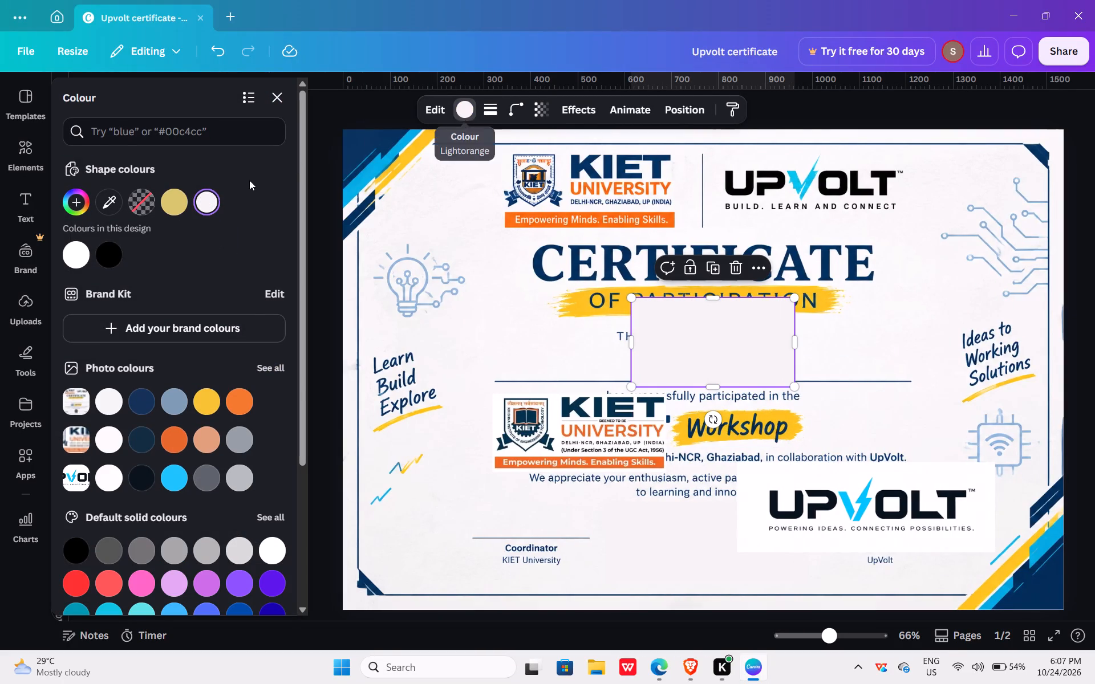
{"action": "left_click", "coordinate": [116, 197]}
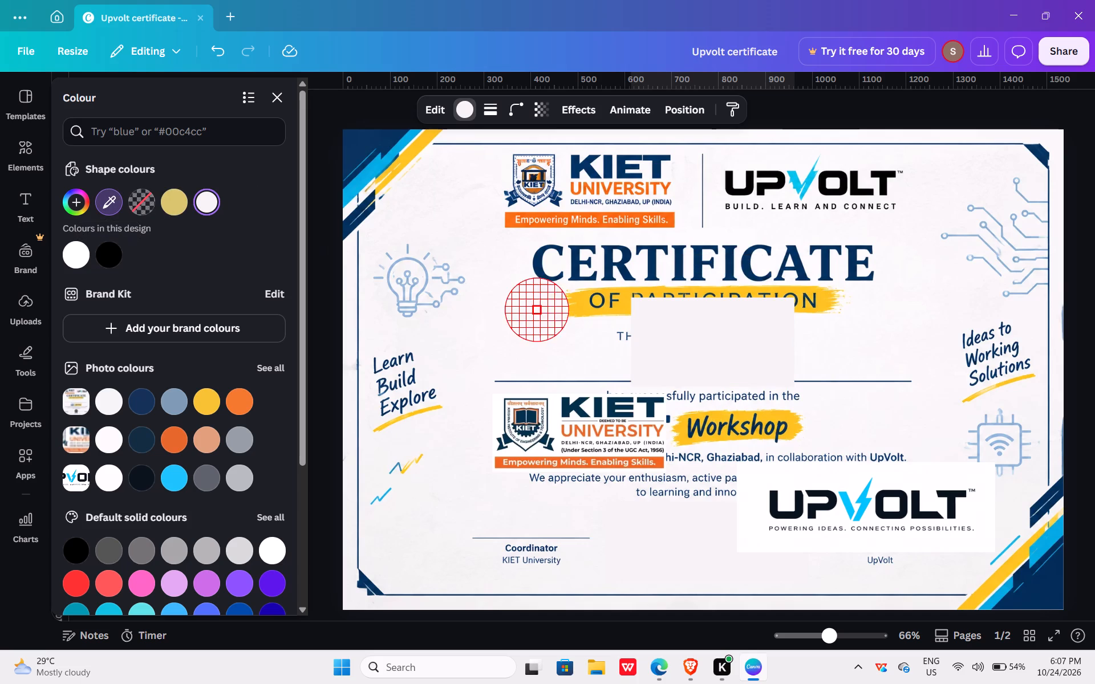
{"action": "left_click", "coordinate": [499, 325]}
Move the off-white rectangle over the old KIET University header logo and widen it to cover the logo completely.
{"action": "left_click_drag", "start_coordinate": [748, 363], "coordinate": [607, 302]}
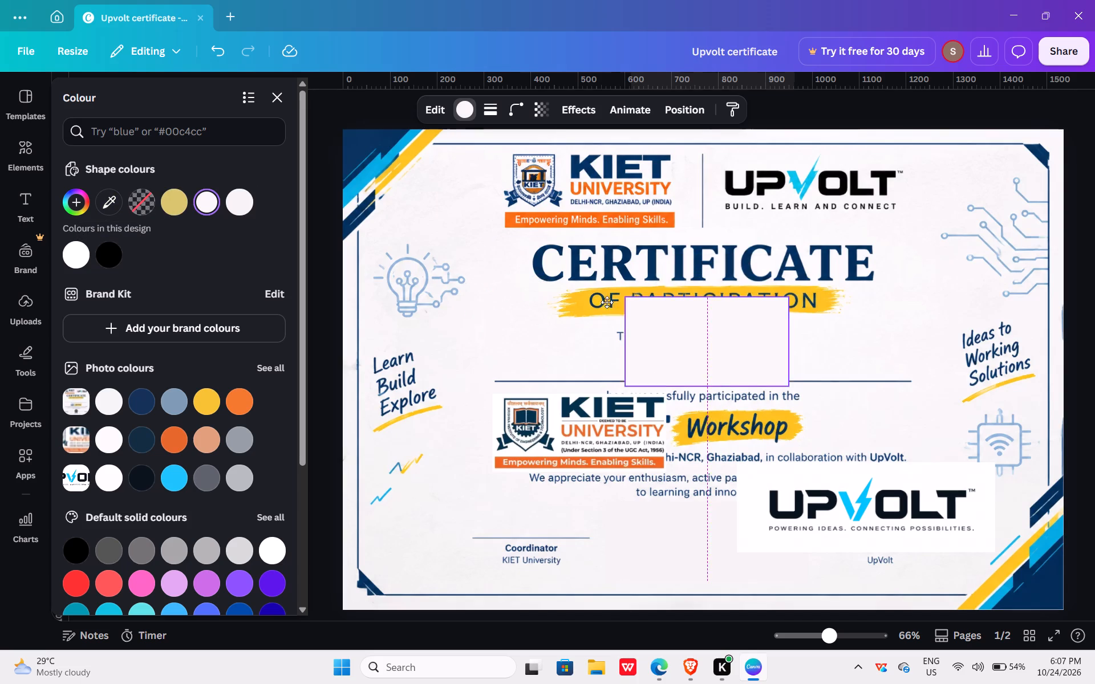
{"action": "left_click_drag", "start_coordinate": [607, 302], "coordinate": [594, 213]}
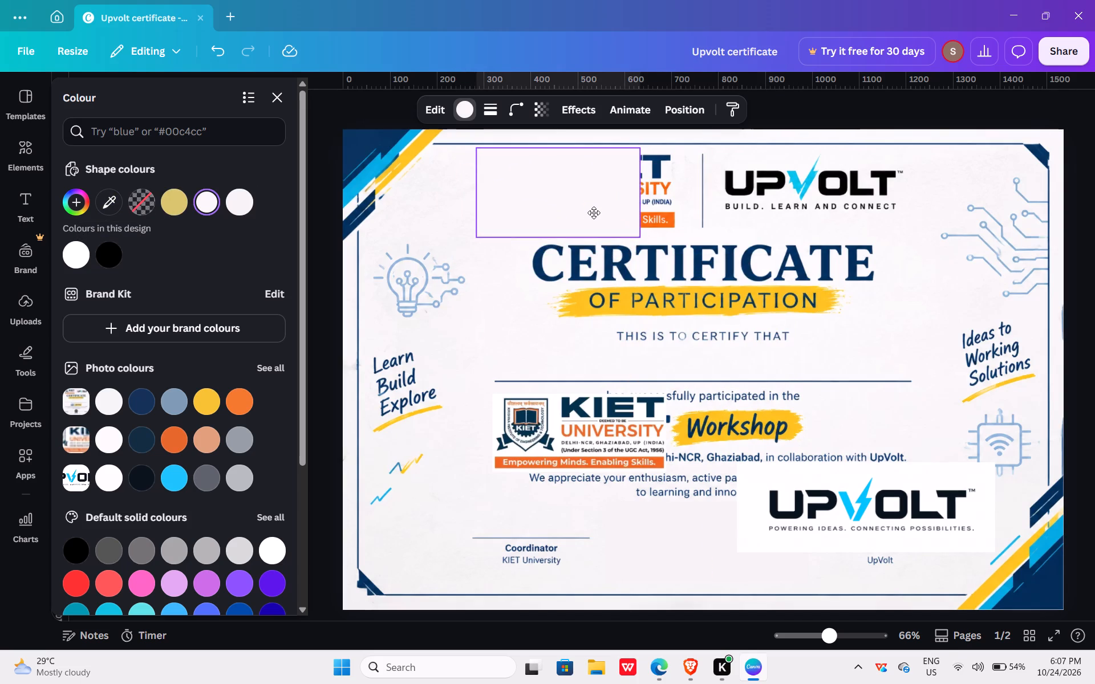
{"action": "left_click_drag", "start_coordinate": [594, 213], "coordinate": [594, 213]}
{"action": "left_click_drag", "start_coordinate": [640, 199], "coordinate": [683, 197]}
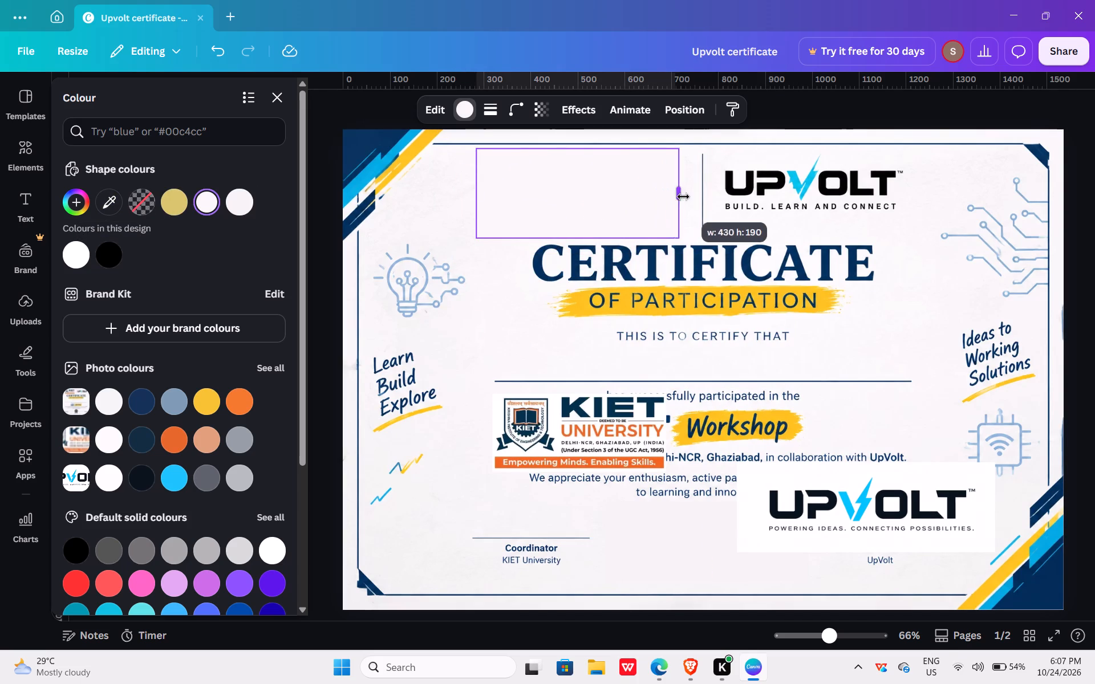
{"action": "left_click_drag", "start_coordinate": [683, 197], "coordinate": [684, 197]}
{"action": "left_click", "coordinate": [407, 237]}
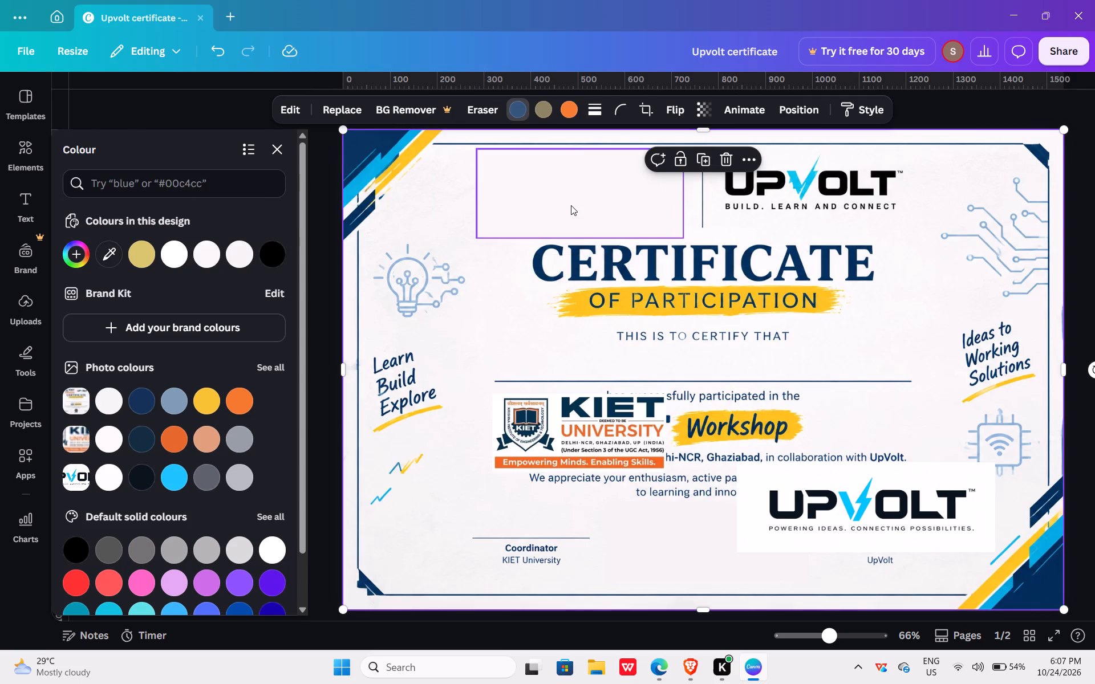
Duplicate the off-white rectangle and place the copy over the old UpVolt logo in the certificate header.
{"action": "left_click", "coordinate": [571, 205]}
{"action": "left_click", "coordinate": [576, 272]}
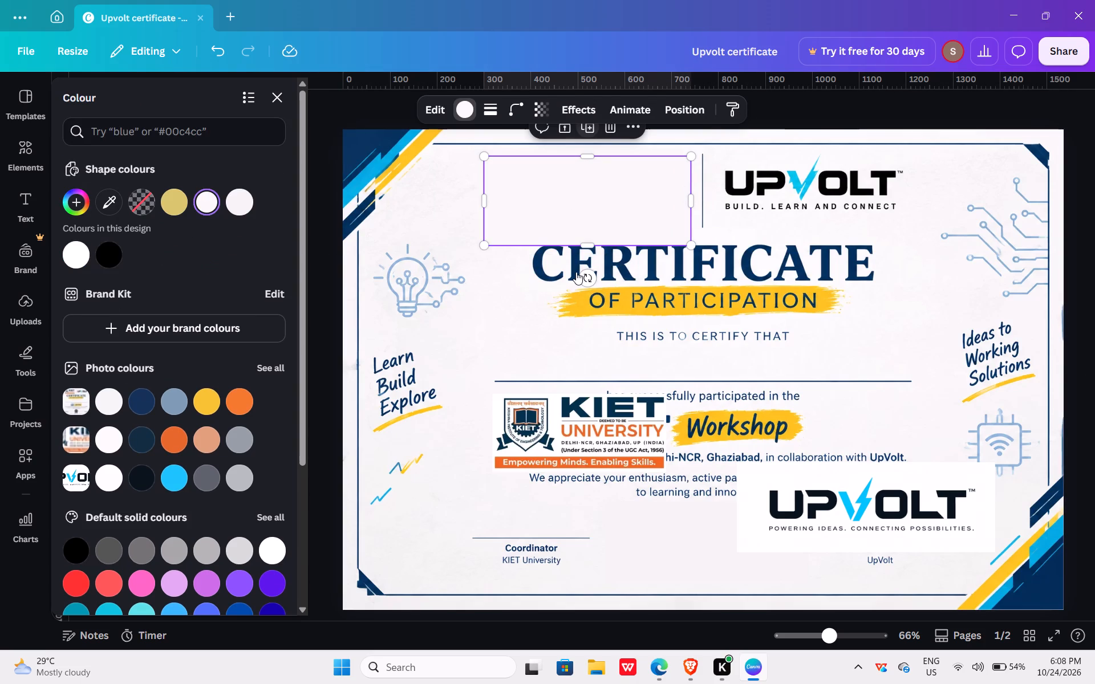
{"action": "left_click_drag", "start_coordinate": [589, 229], "coordinate": [821, 226]}
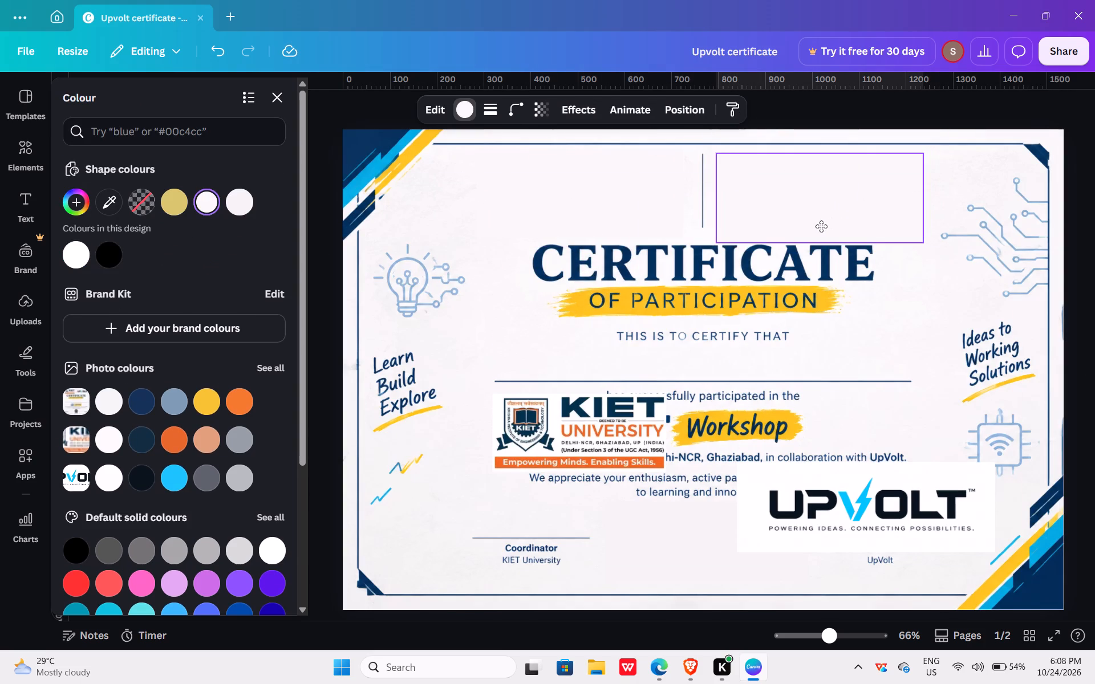
{"action": "left_click_drag", "start_coordinate": [821, 226], "coordinate": [818, 225]}
{"action": "left_click", "coordinate": [901, 293]}
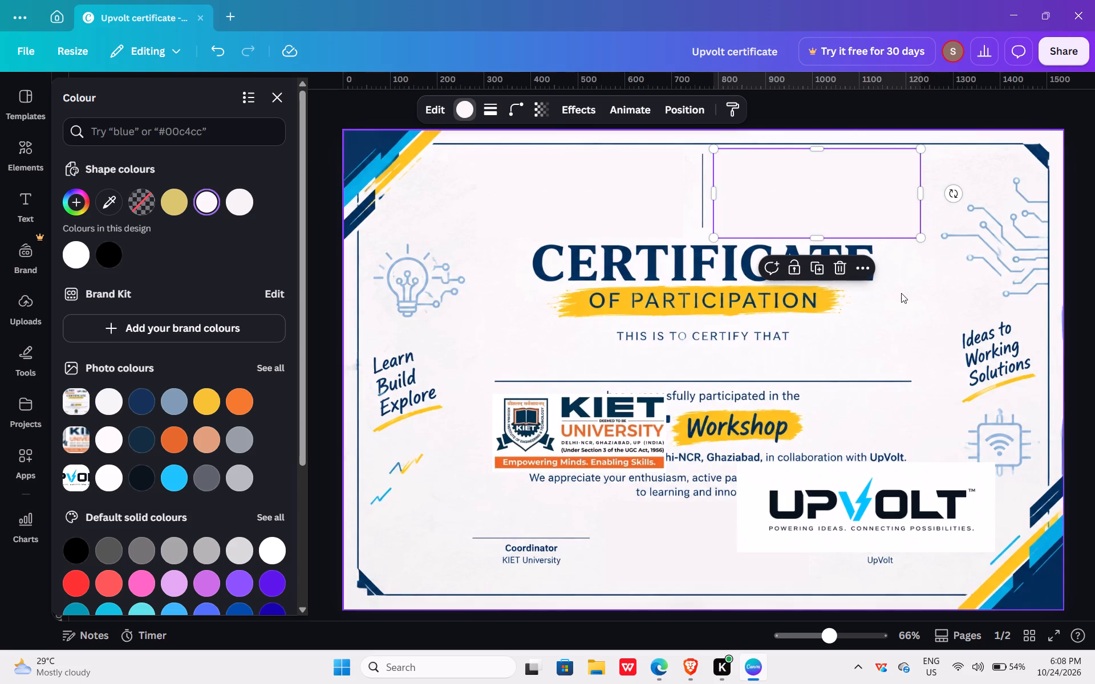
Move the new UpVolt logo into the header over its cover rectangle and bring its layer to the top of the stack.
{"action": "left_click_drag", "start_coordinate": [866, 505], "coordinate": [838, 198]}
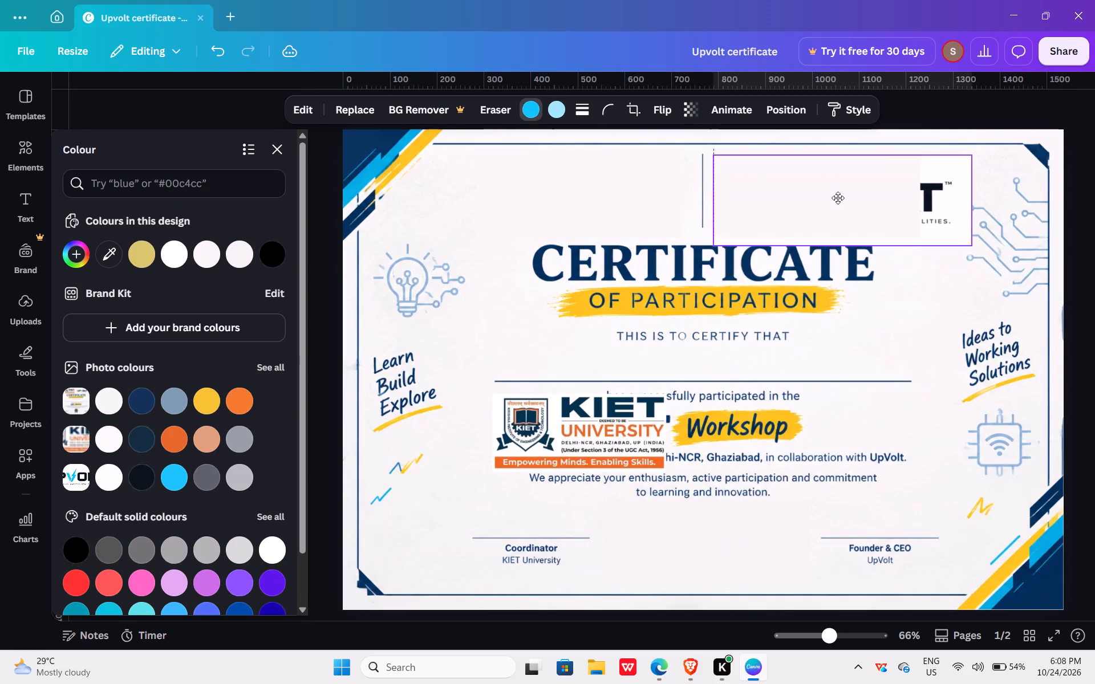
{"action": "left_click_drag", "start_coordinate": [838, 198], "coordinate": [833, 189]}
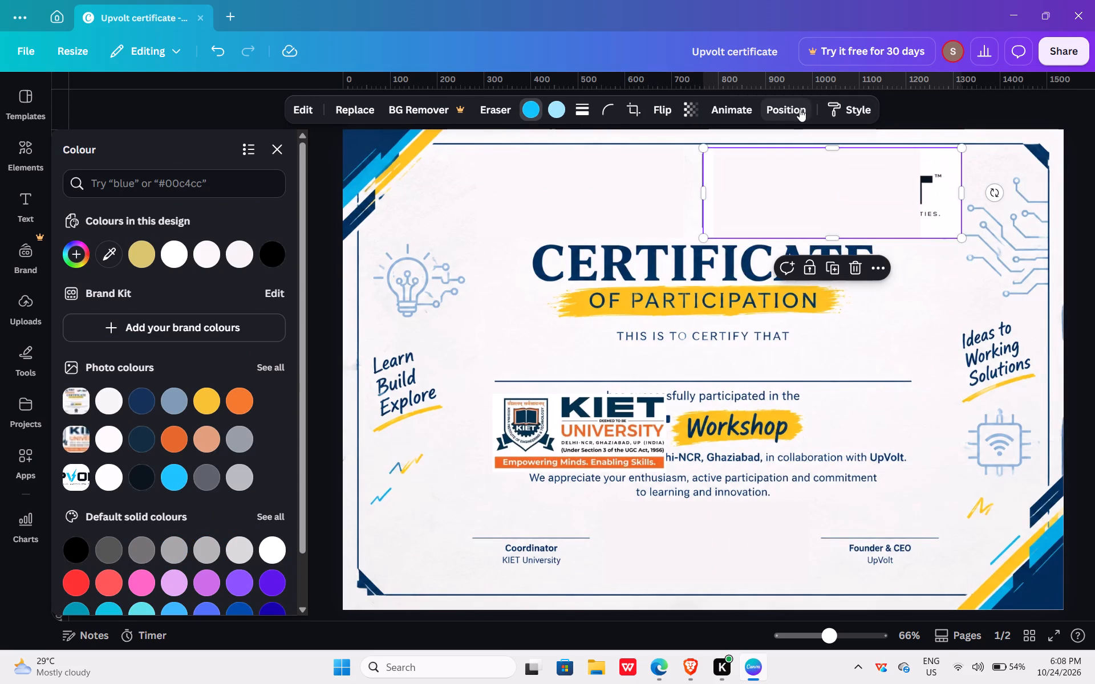
{"action": "left_click", "coordinate": [800, 109]}
{"action": "left_click", "coordinate": [237, 195]}
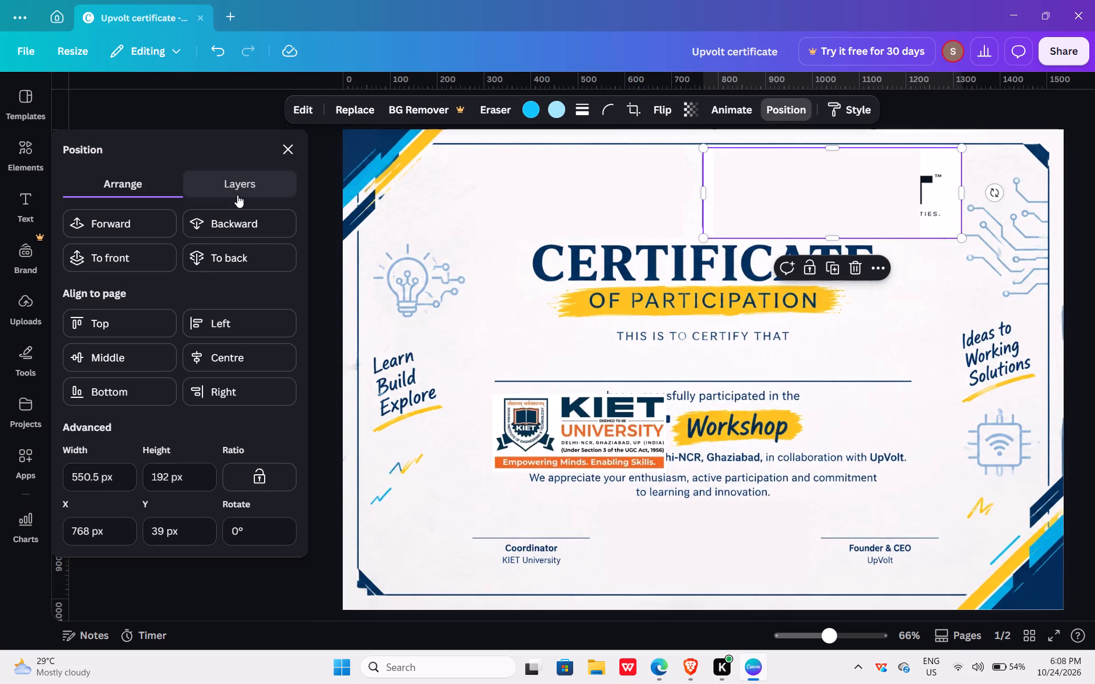
{"action": "left_click_drag", "start_coordinate": [179, 372], "coordinate": [193, 286]}
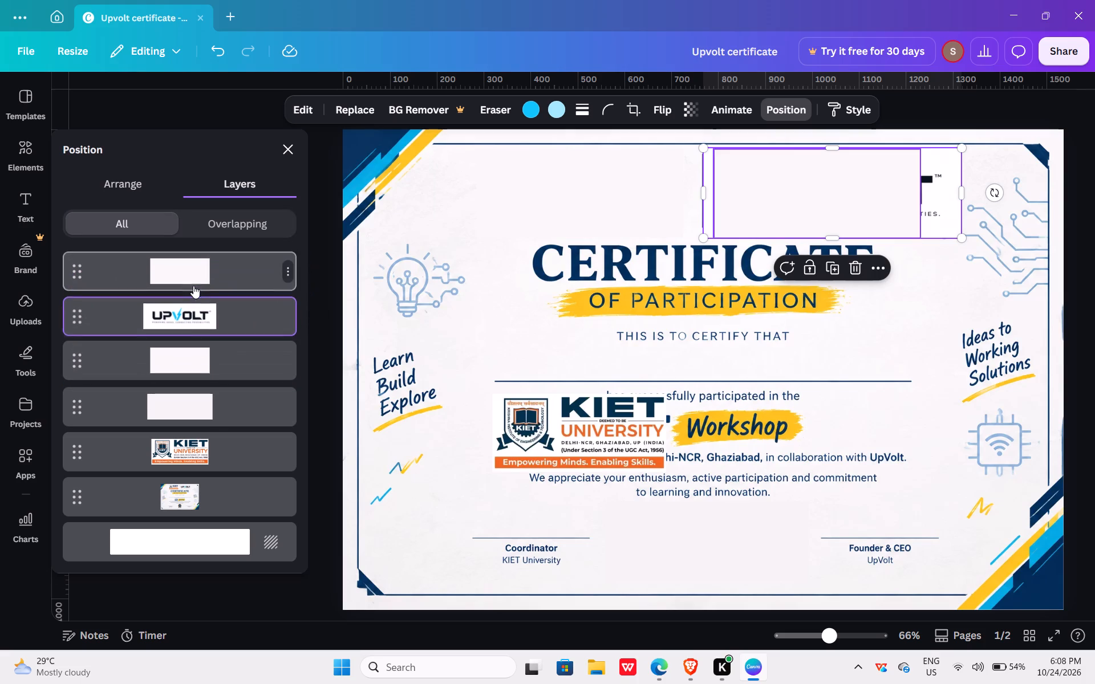
{"action": "left_click_drag", "start_coordinate": [188, 315], "coordinate": [193, 261]}
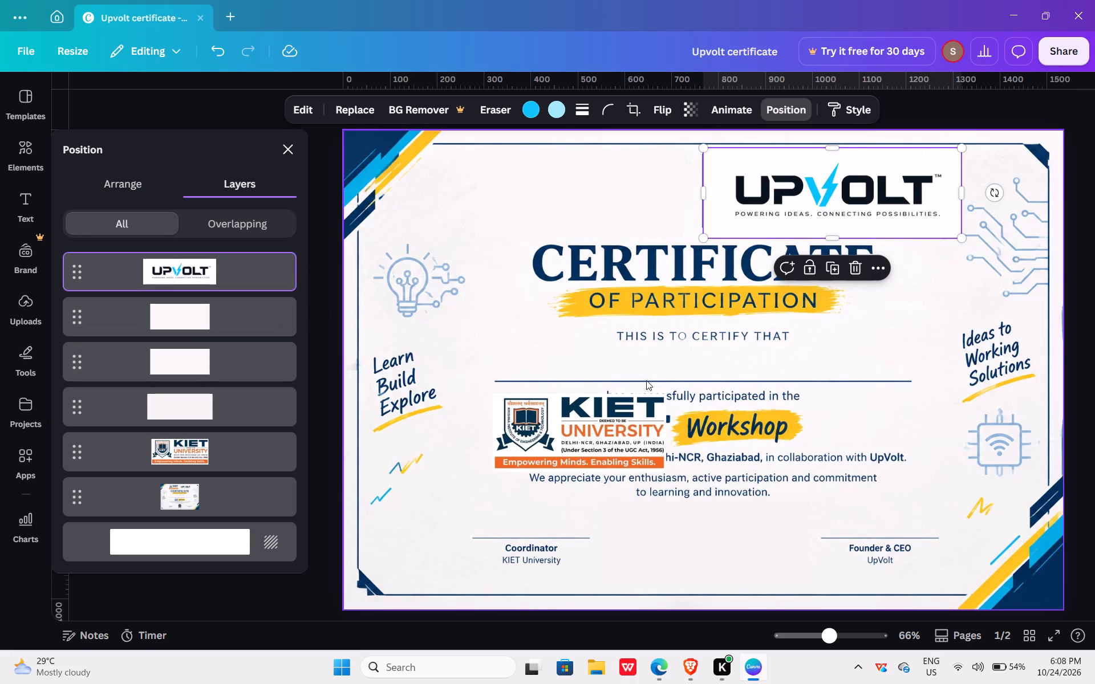
Move the new KIET University logo onto the header's covered logo area and raise its layer above the off-white rectangles.
{"action": "left_click_drag", "start_coordinate": [592, 449], "coordinate": [608, 214]}
{"action": "left_click_drag", "start_coordinate": [209, 438], "coordinate": [202, 292]}
{"action": "left_click", "coordinate": [481, 396]}
{"action": "left_click", "coordinate": [848, 420]}
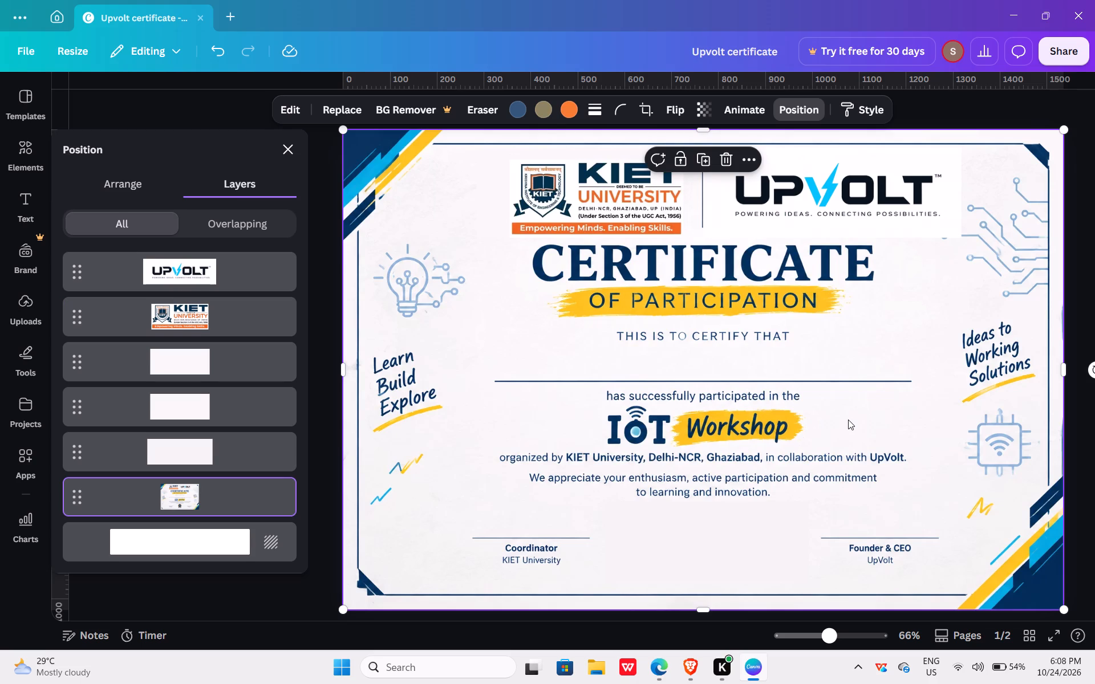
Scale the header UpVolt logo down slightly and shift it away from the vertical divider line.
{"action": "left_click", "coordinate": [947, 215]}
{"action": "left_click_drag", "start_coordinate": [961, 235], "coordinate": [924, 229]}
{"action": "left_click_drag", "start_coordinate": [867, 186], "coordinate": [877, 195]}
Crop the white margins on all four sides of the header UpVolt logo to about 414 px wide and move it closer to the divider.
{"action": "left_click_drag", "start_coordinate": [715, 189], "coordinate": [725, 189]}
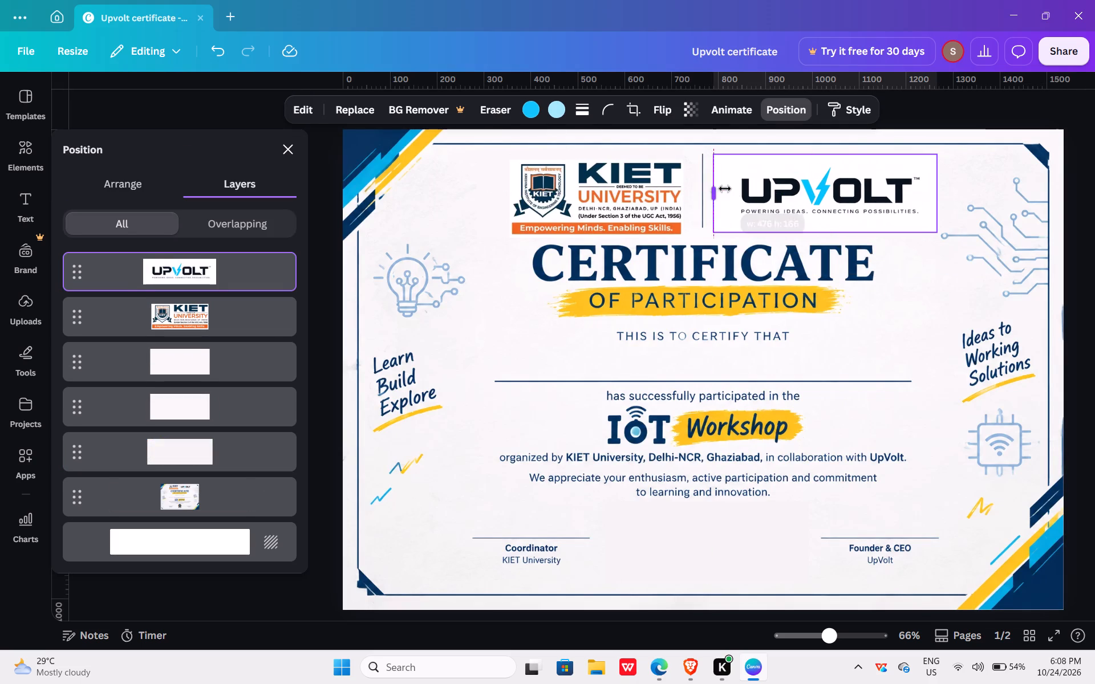
{"action": "left_click_drag", "start_coordinate": [725, 189], "coordinate": [733, 189]}
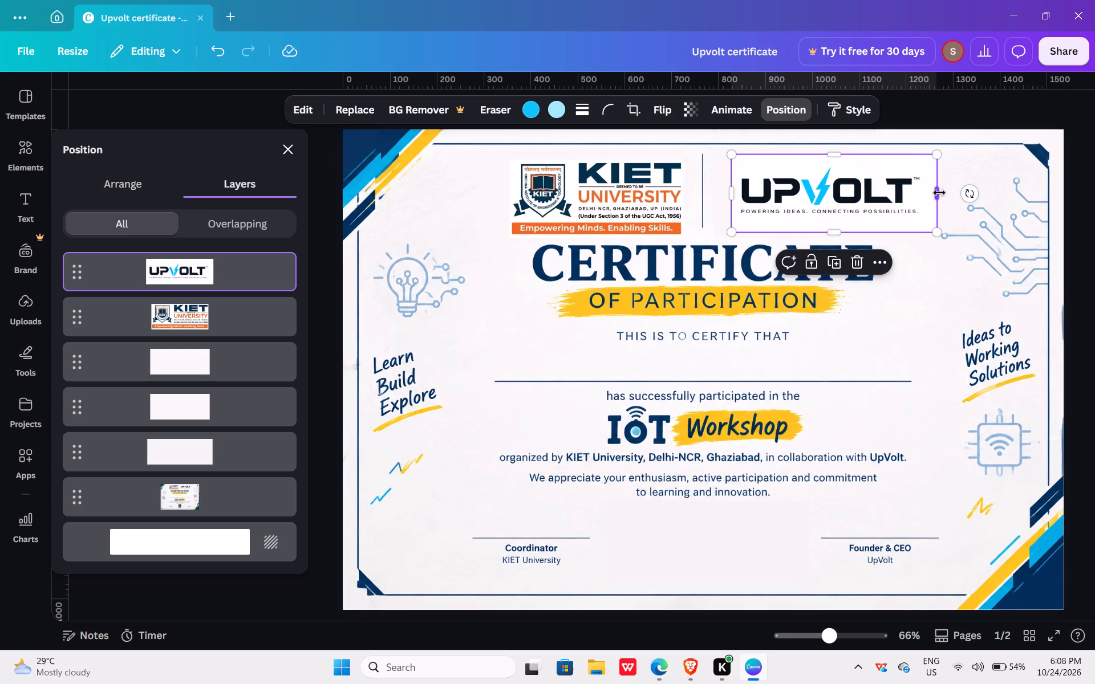
{"action": "left_click_drag", "start_coordinate": [939, 193], "coordinate": [928, 193]}
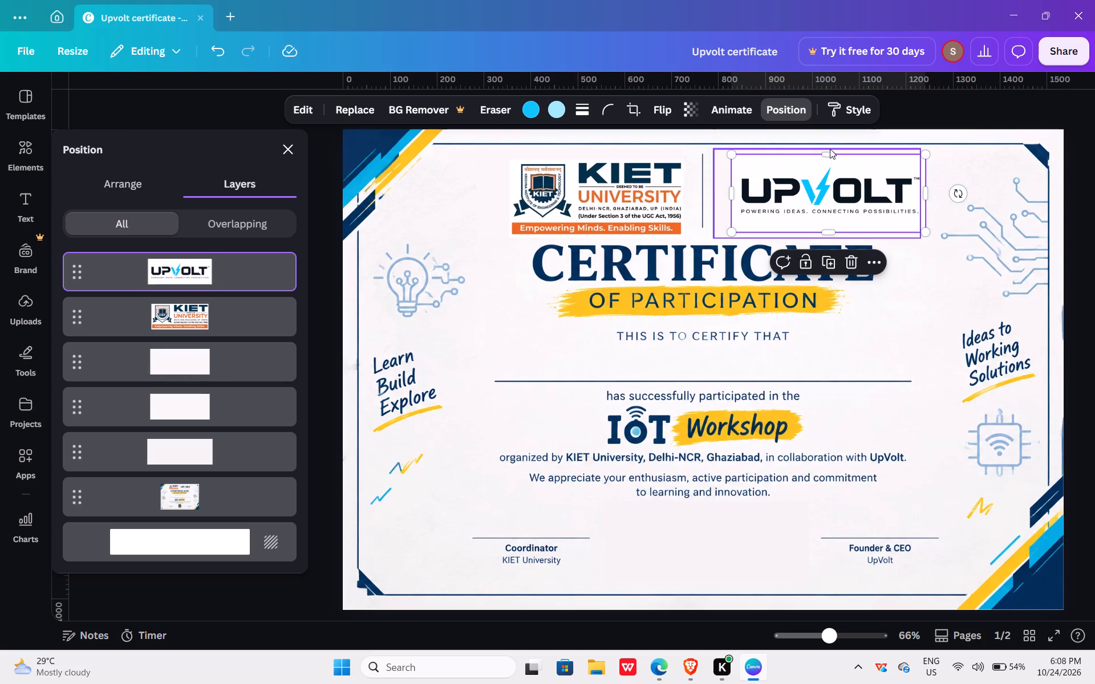
{"action": "left_click_drag", "start_coordinate": [830, 155], "coordinate": [832, 168]}
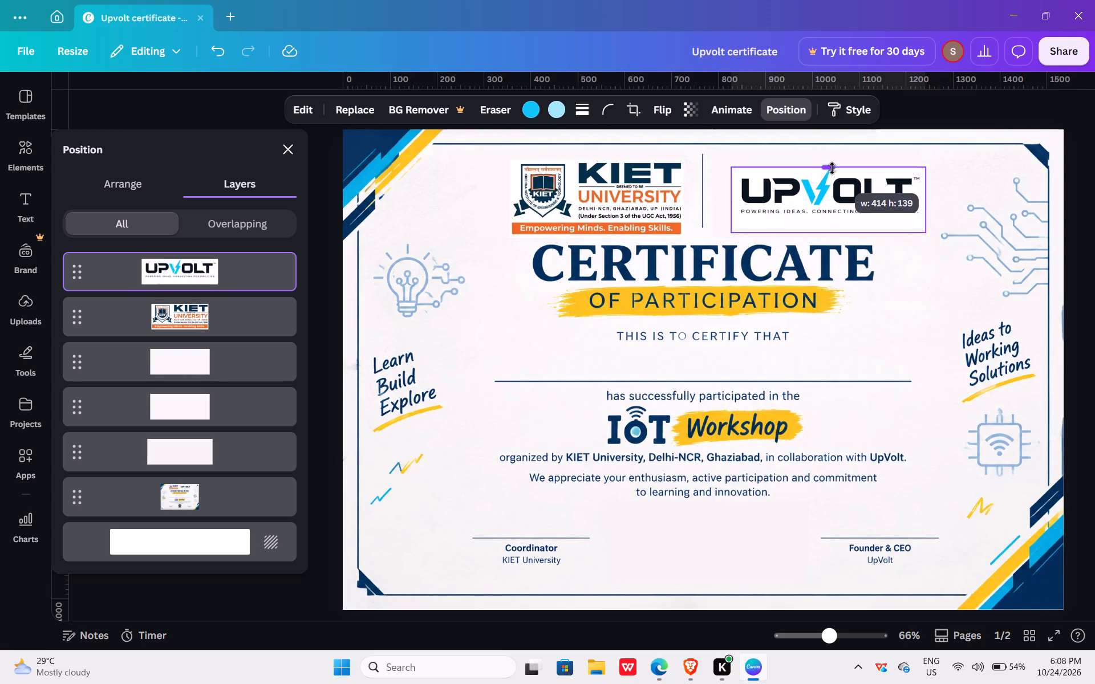
{"action": "left_click_drag", "start_coordinate": [832, 168], "coordinate": [832, 164]}
{"action": "left_click_drag", "start_coordinate": [829, 230], "coordinate": [829, 225]}
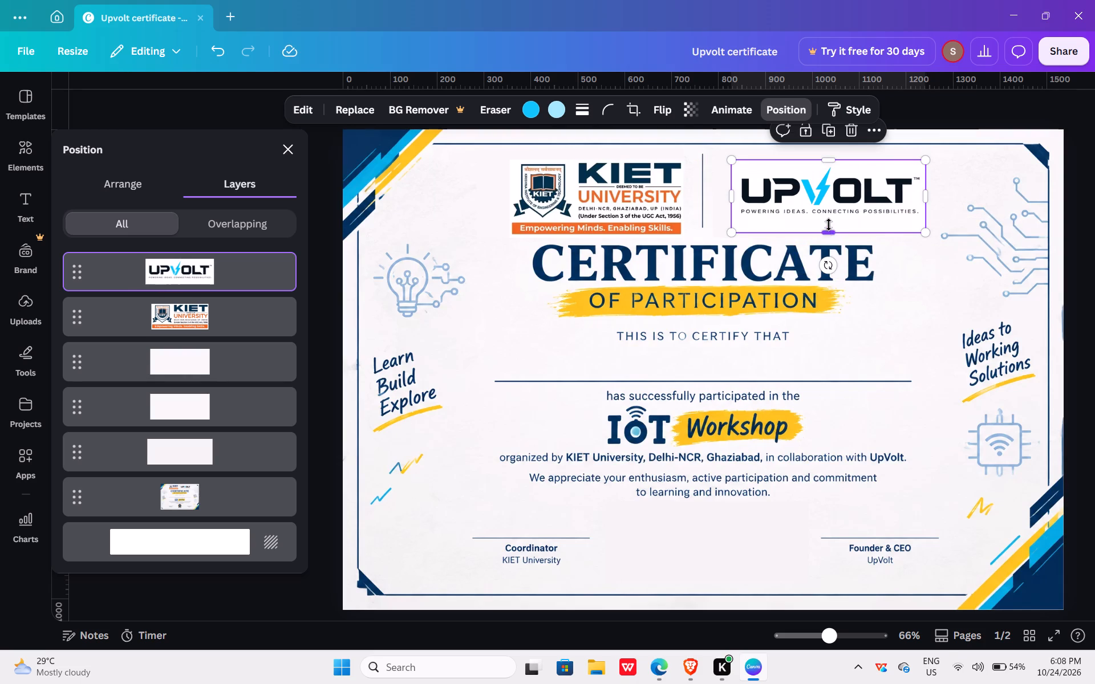
{"action": "left_click_drag", "start_coordinate": [829, 225], "coordinate": [829, 220]}
{"action": "left_click", "coordinate": [879, 264]}
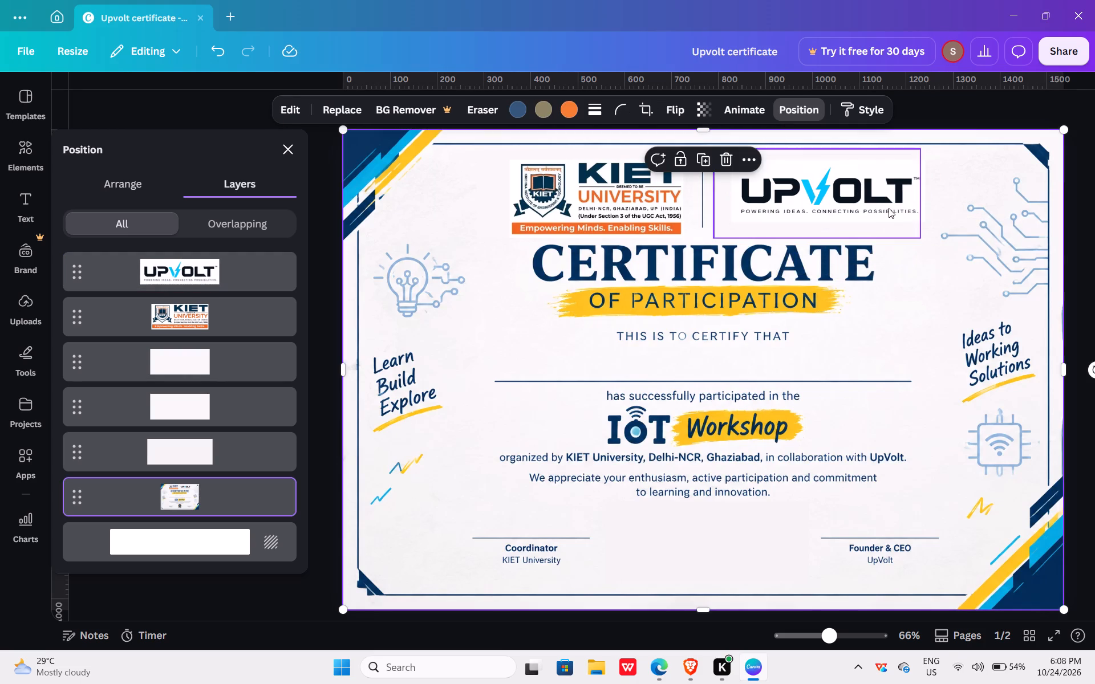
{"action": "left_click_drag", "start_coordinate": [889, 207], "coordinate": [878, 211]}
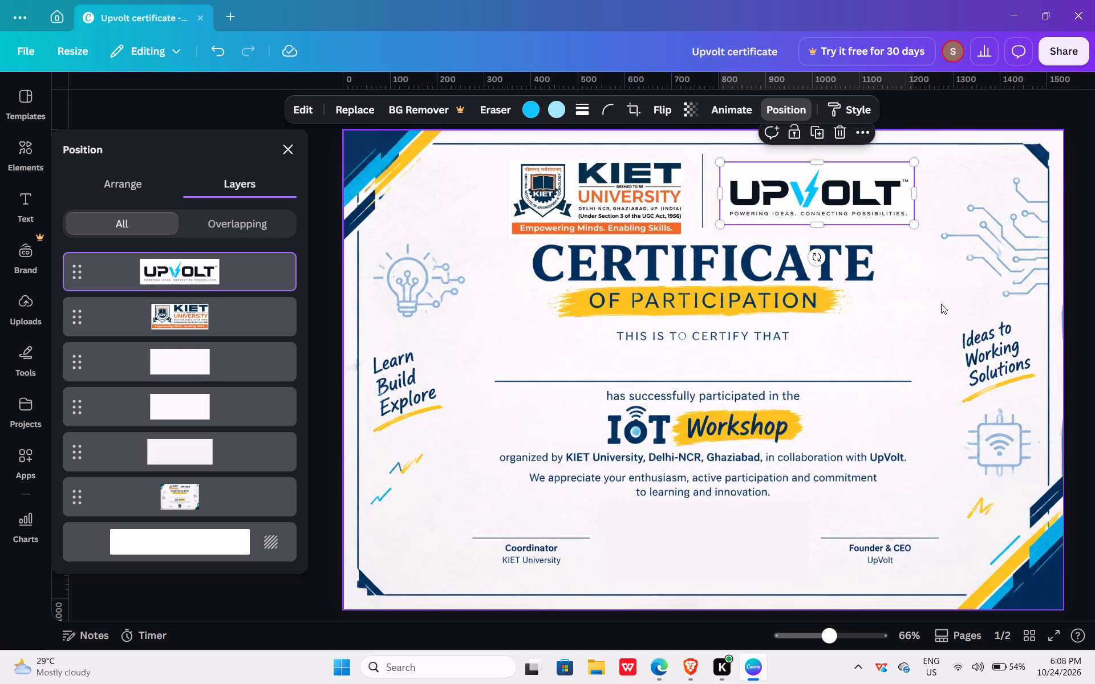
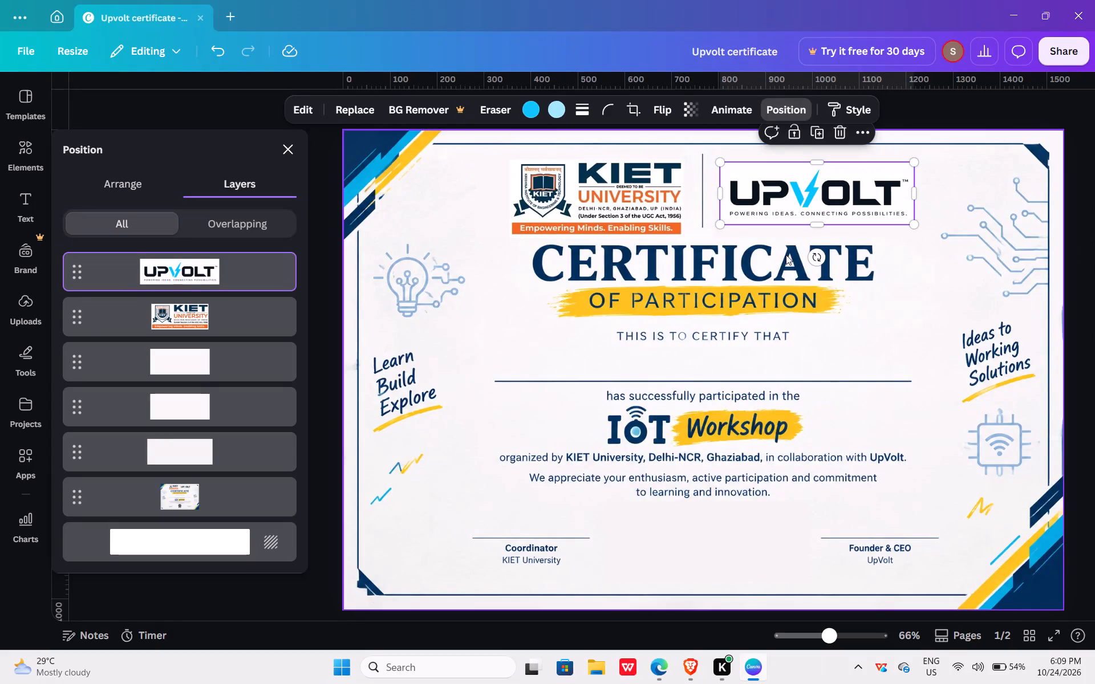
Scale the header KIET University logo down slightly and move it closer to the vertical divider line.
{"action": "left_click", "coordinate": [678, 217]}
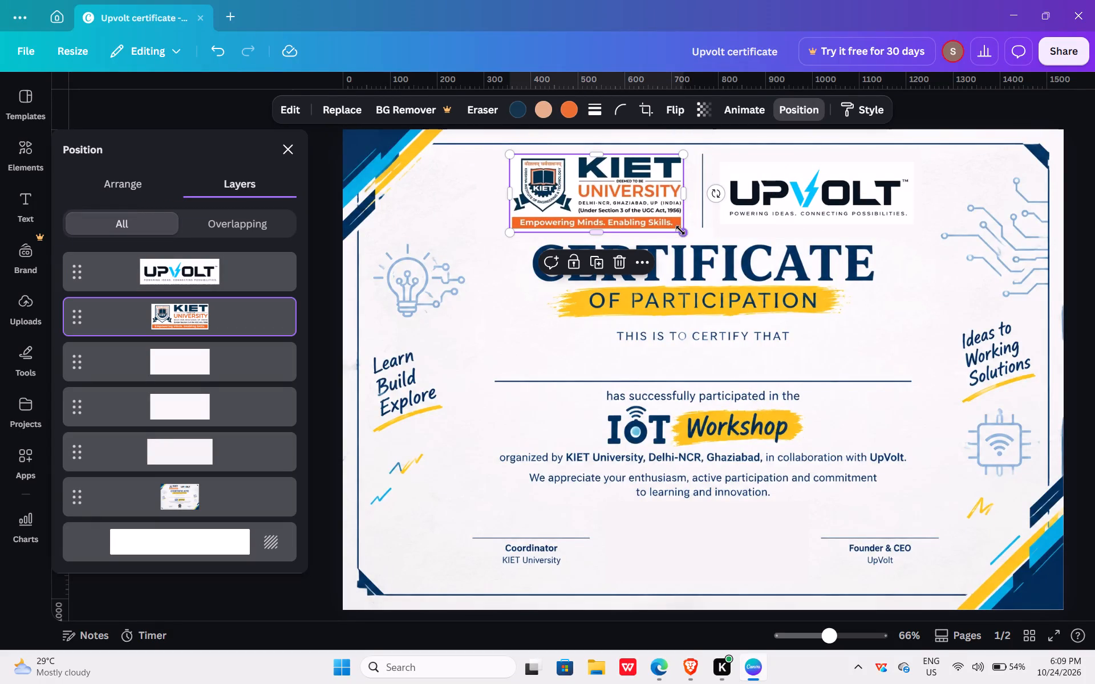
{"action": "left_click_drag", "start_coordinate": [683, 230], "coordinate": [668, 219]}
{"action": "left_click_drag", "start_coordinate": [620, 199], "coordinate": [631, 199]}
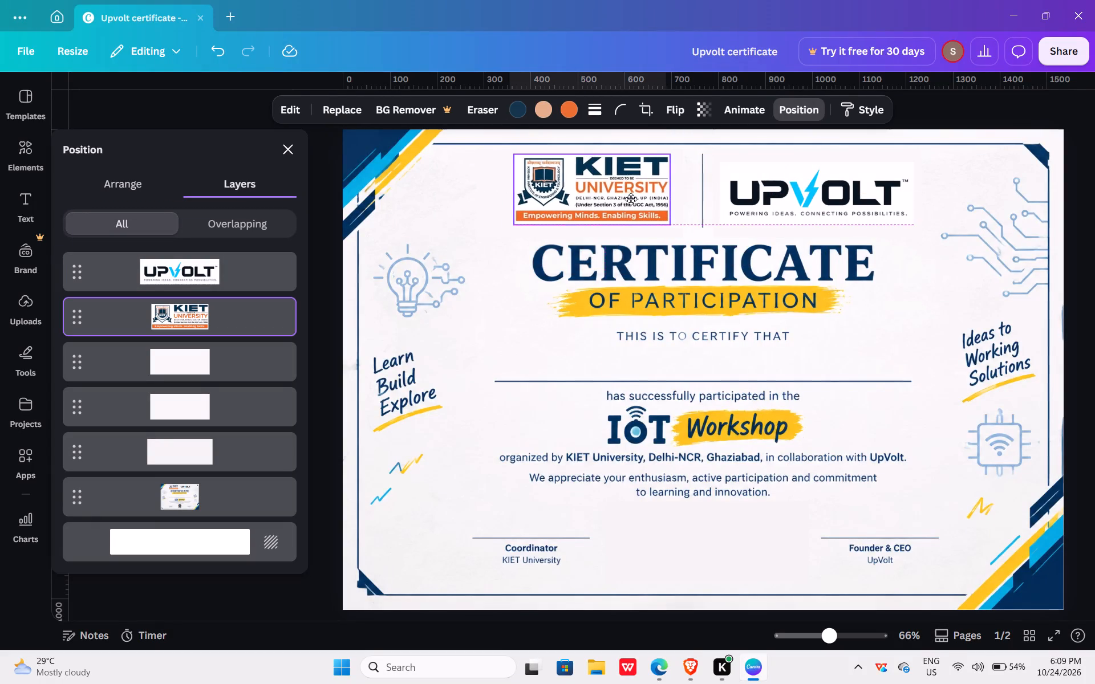
{"action": "left_click_drag", "start_coordinate": [631, 199], "coordinate": [638, 199]}
Move the header UpVolt logo up slightly so its centre aligns vertically with the KIET University logo, and deselect it.
{"action": "left_click", "coordinate": [789, 196]}
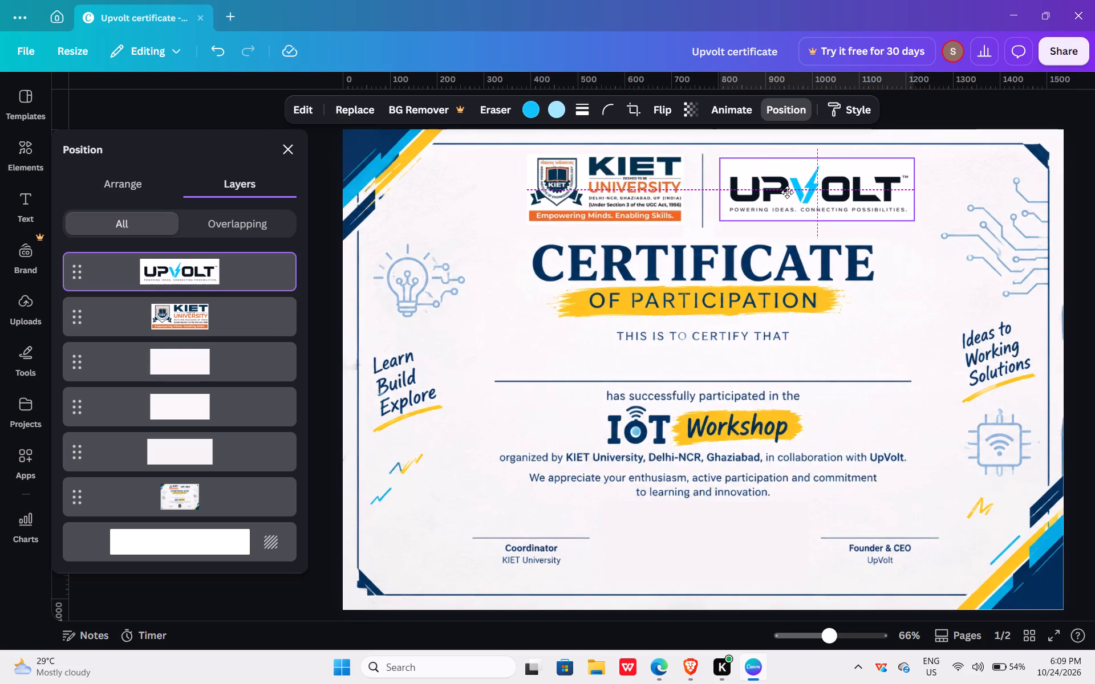
{"action": "left_click", "coordinate": [433, 280]}
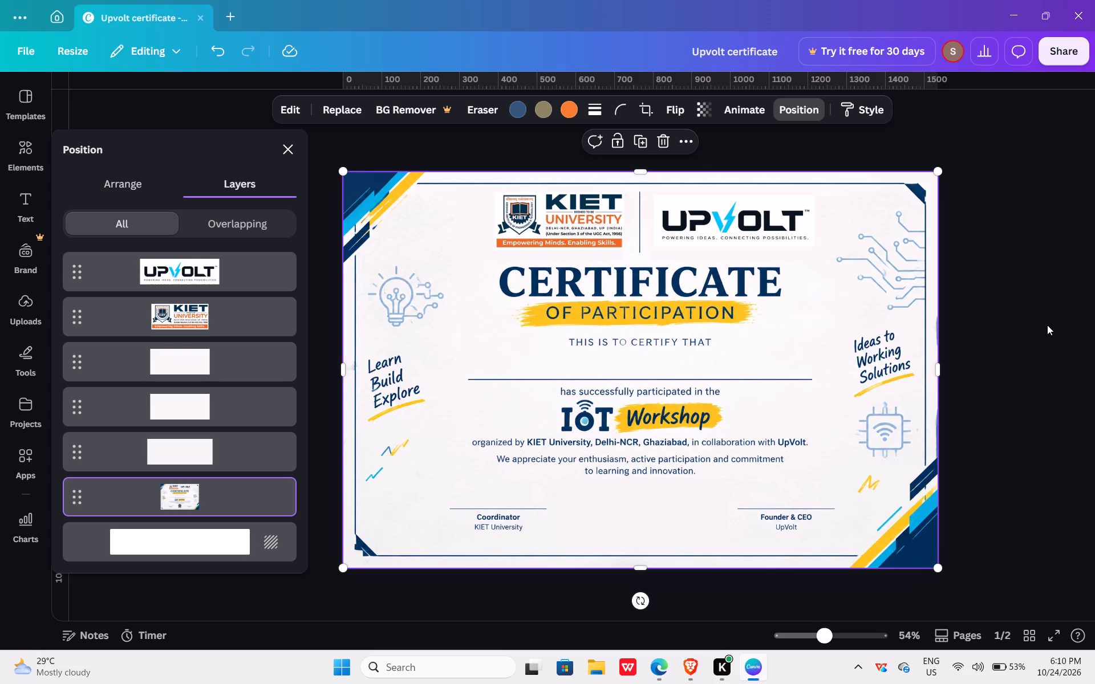
{"action": "left_click", "coordinate": [1058, 331]}
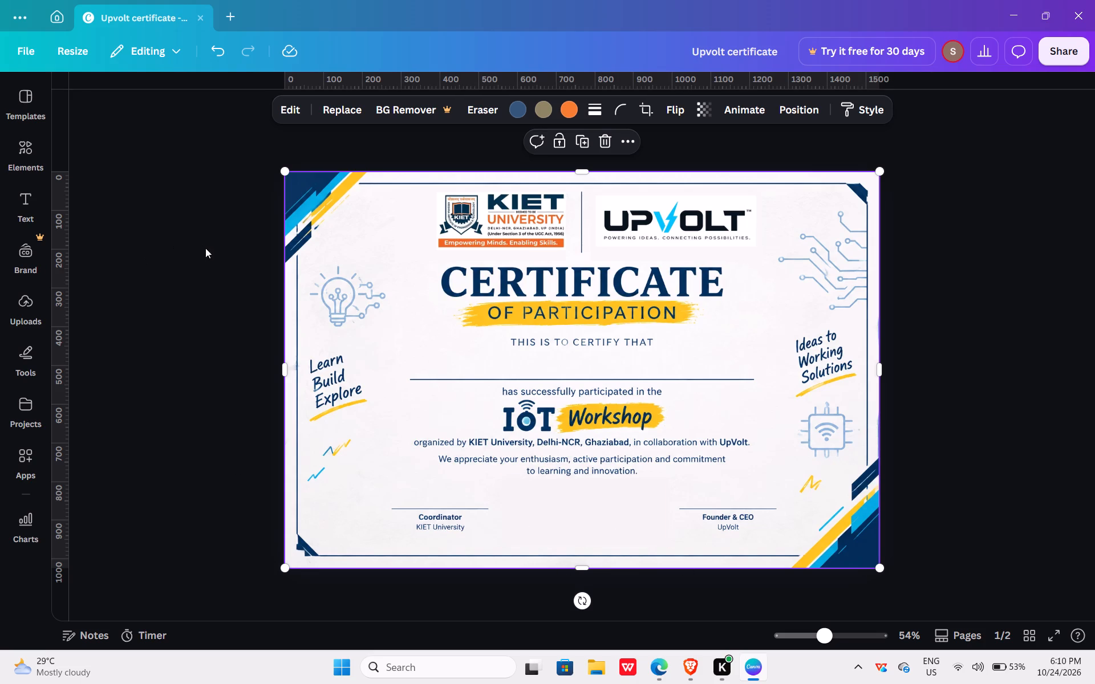
{"action": "left_click", "coordinate": [1066, 58]}
{"action": "left_click", "coordinate": [833, 402]}
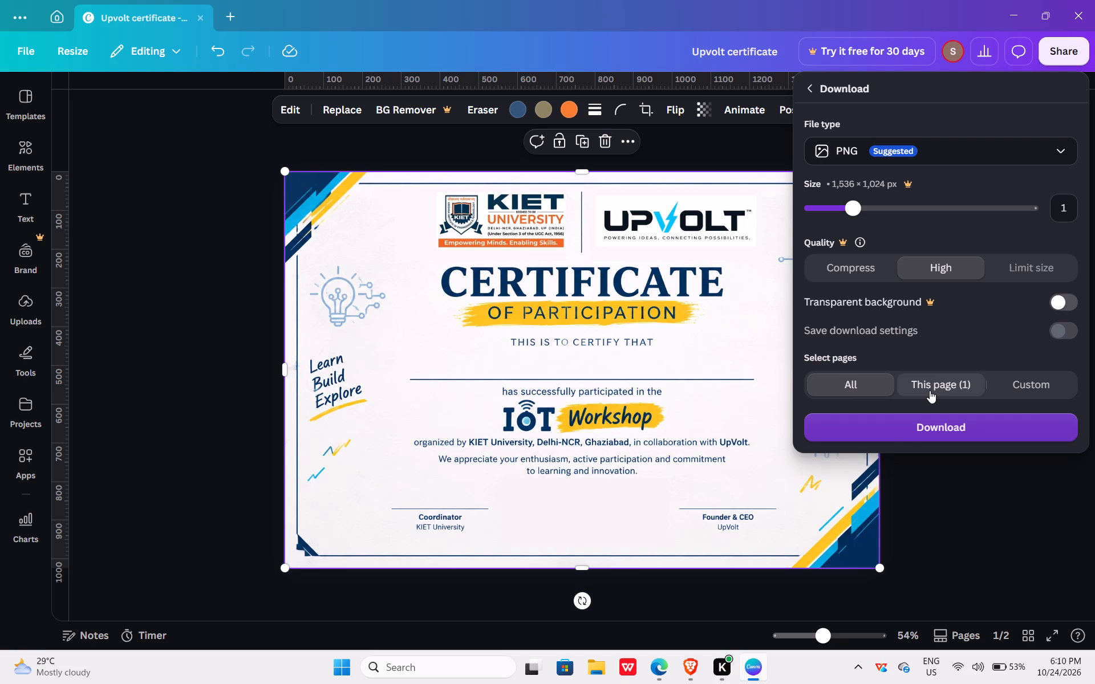
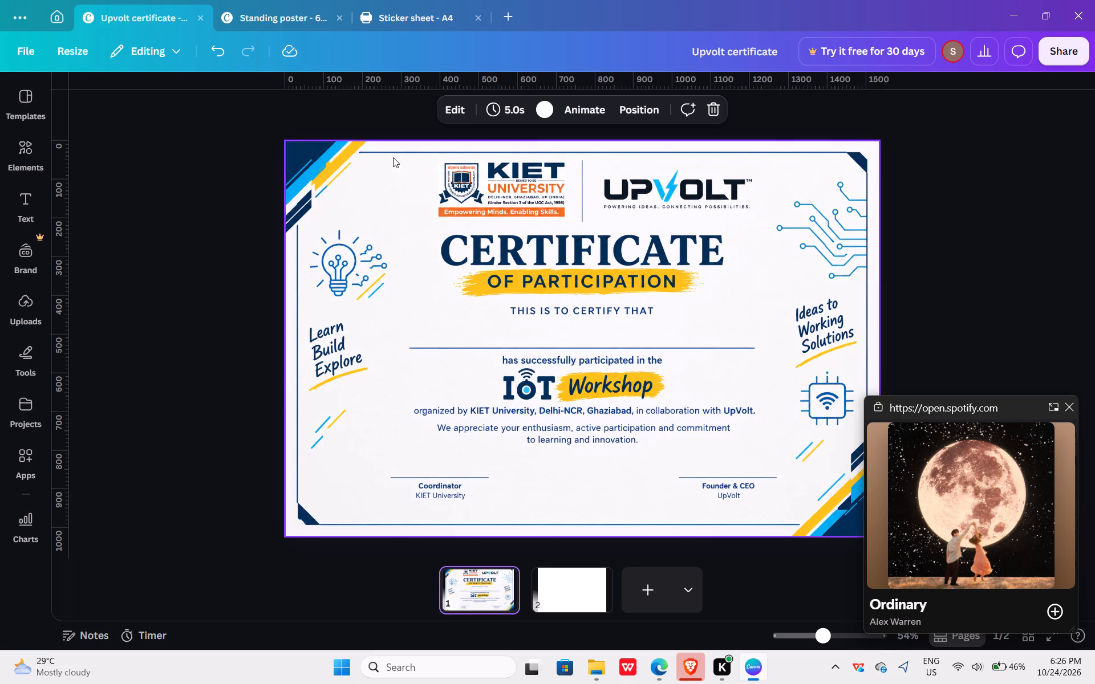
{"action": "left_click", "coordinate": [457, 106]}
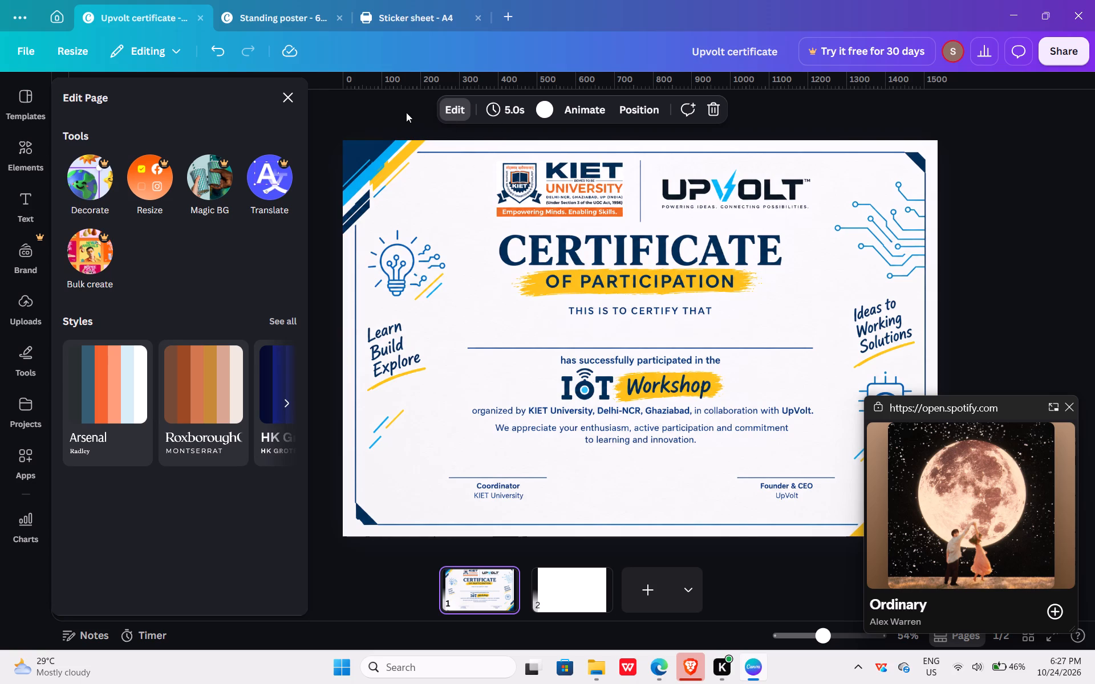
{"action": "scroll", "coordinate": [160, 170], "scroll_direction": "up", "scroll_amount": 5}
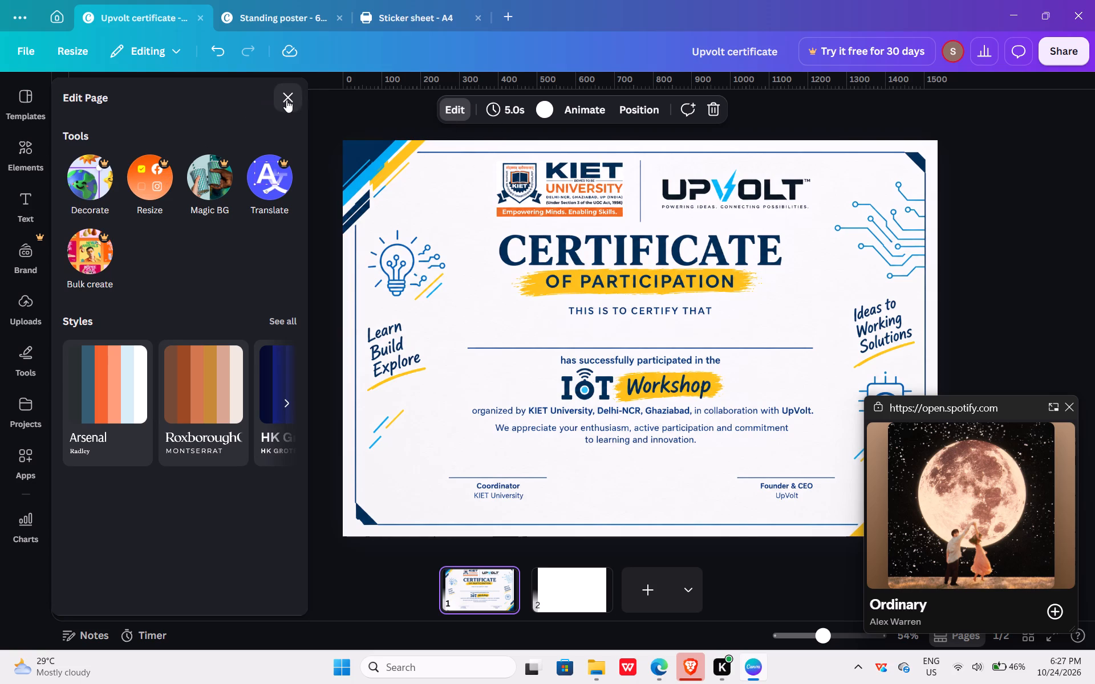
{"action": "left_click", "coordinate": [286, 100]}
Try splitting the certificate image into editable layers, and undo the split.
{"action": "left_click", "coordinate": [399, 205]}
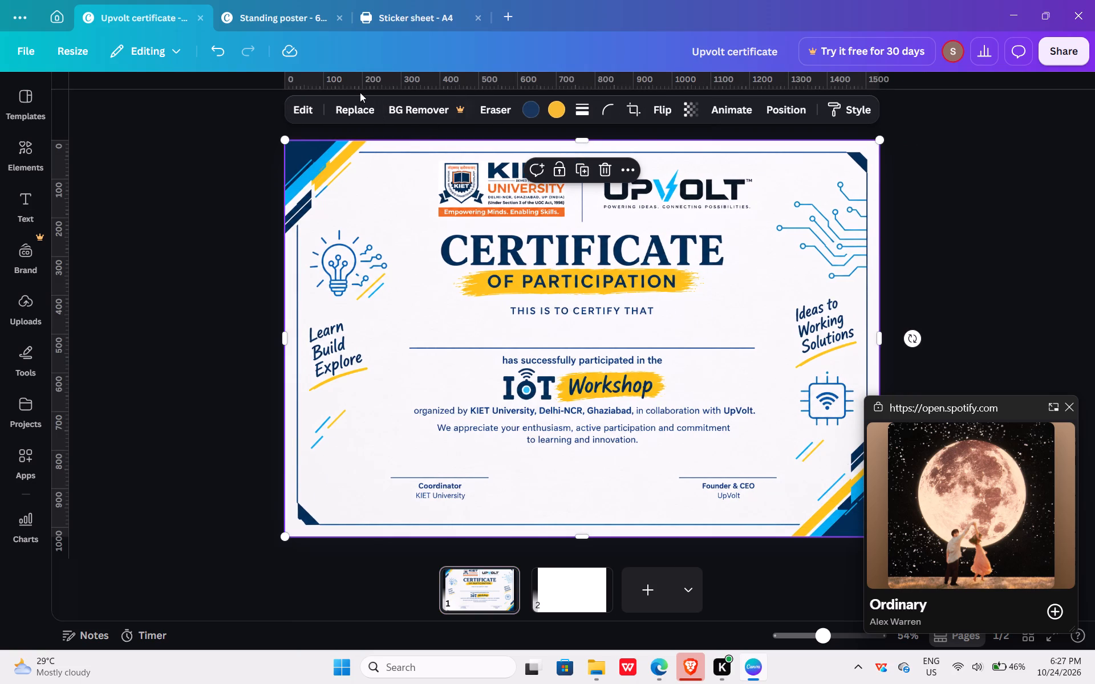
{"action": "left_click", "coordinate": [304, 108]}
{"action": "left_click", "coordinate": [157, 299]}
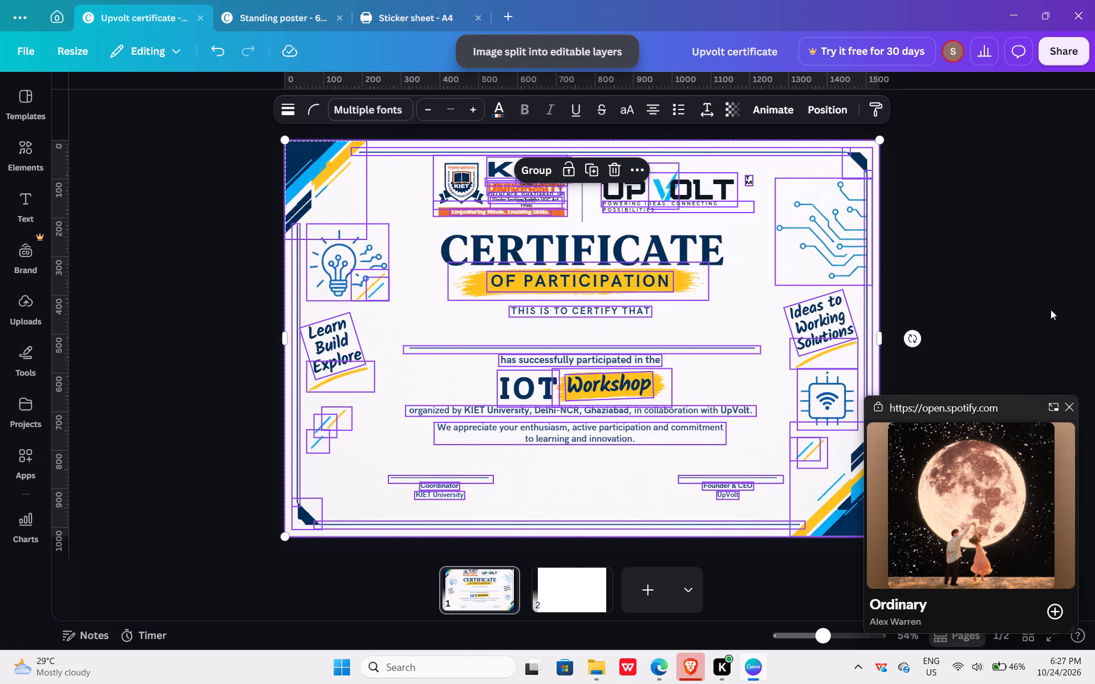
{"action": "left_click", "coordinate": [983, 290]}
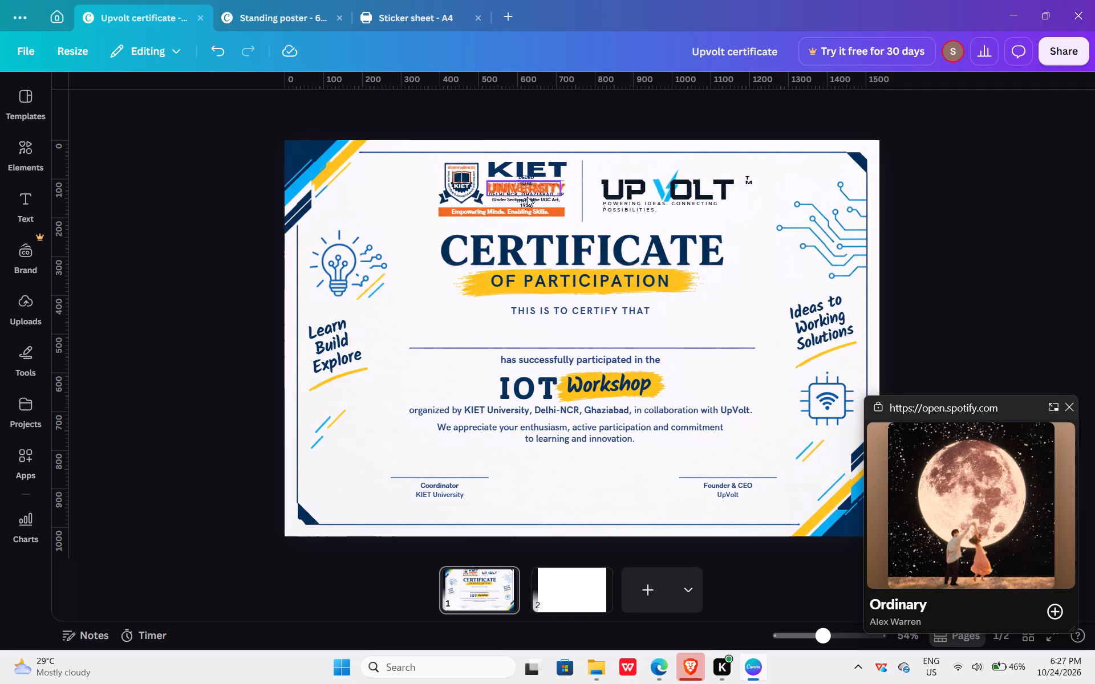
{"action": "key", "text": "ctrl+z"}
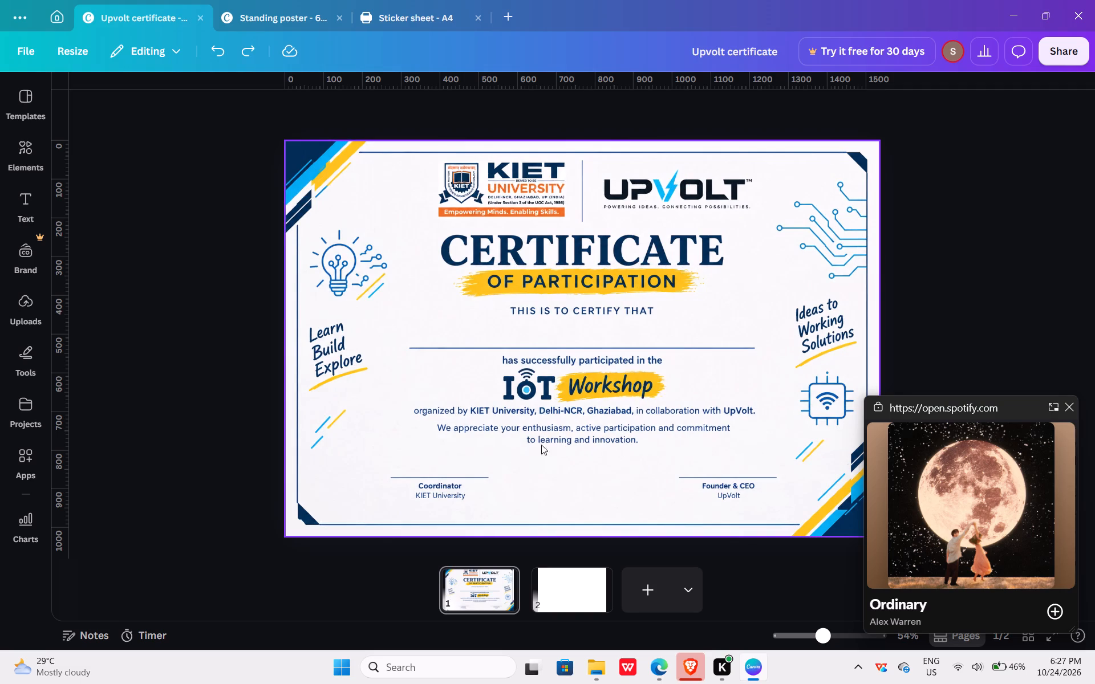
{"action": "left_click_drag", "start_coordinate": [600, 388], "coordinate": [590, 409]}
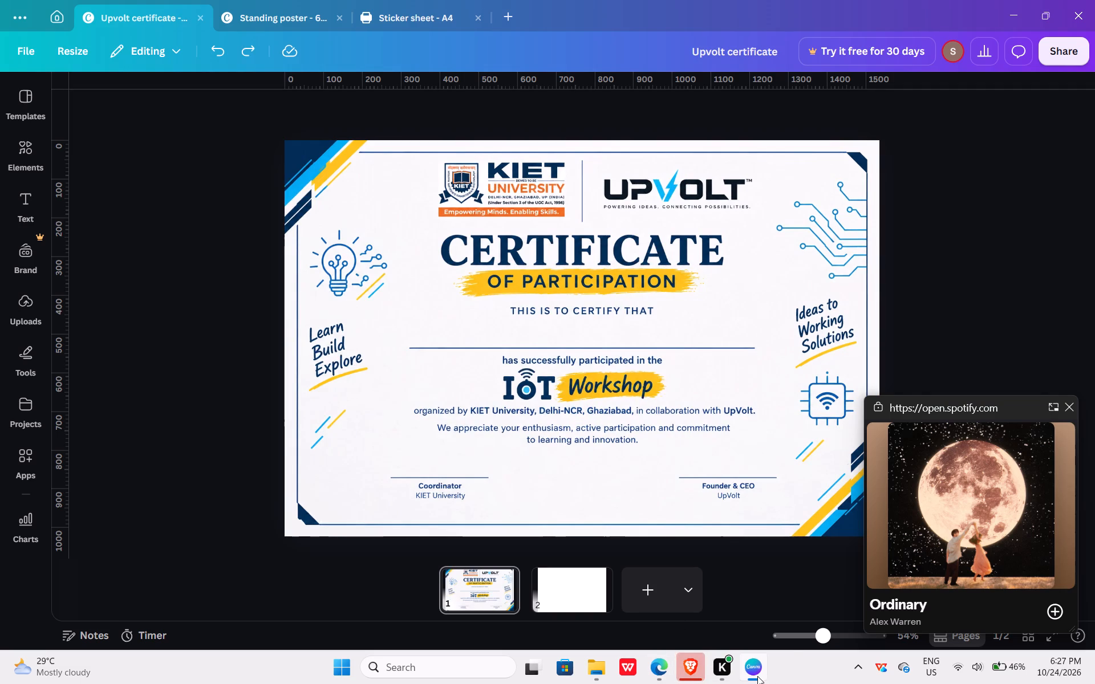
Add a text box with the default placeholder text on the name line of the participation certificate.
{"action": "left_click", "coordinate": [502, 333]}
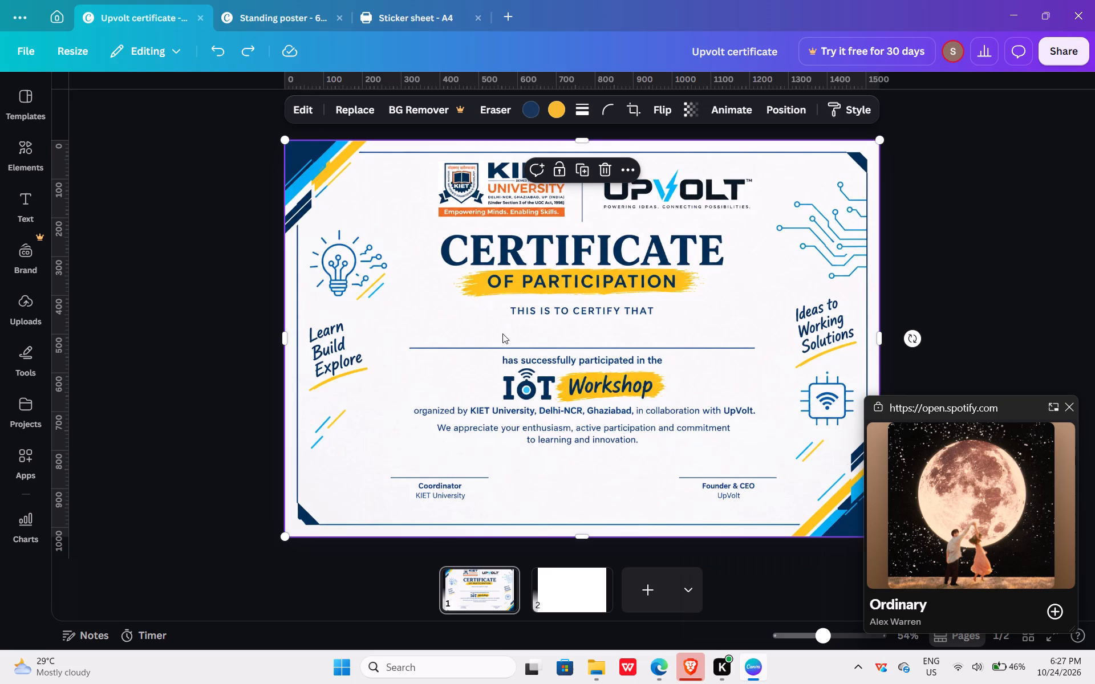
{"action": "key", "text": "t"}
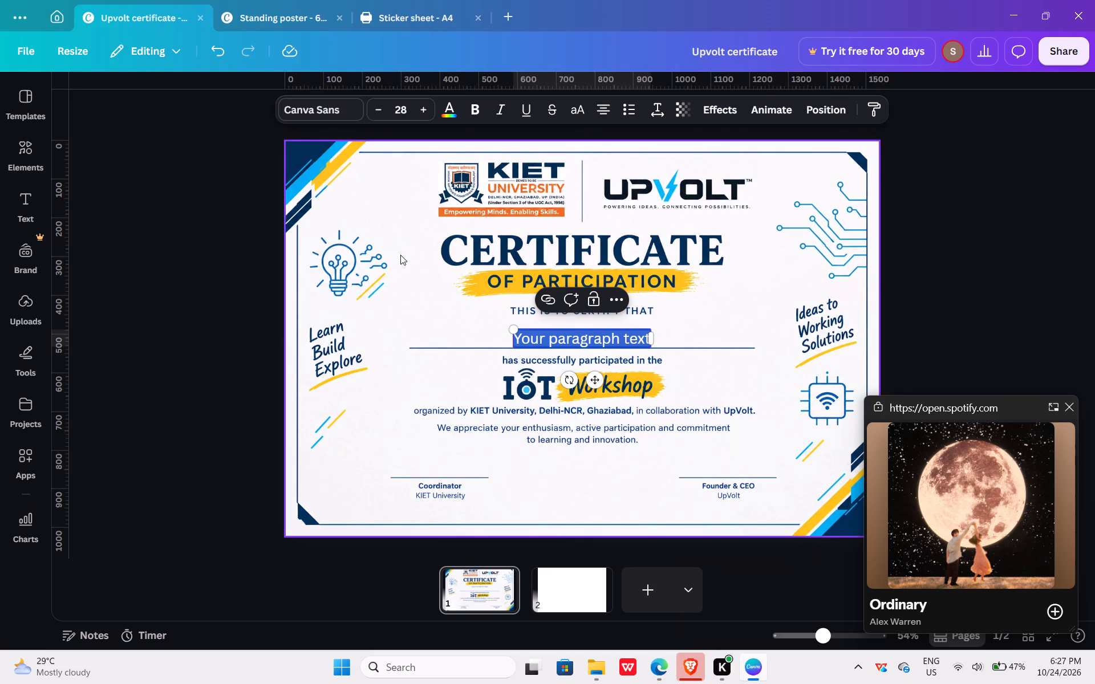
{"action": "left_click", "coordinate": [385, 335]}
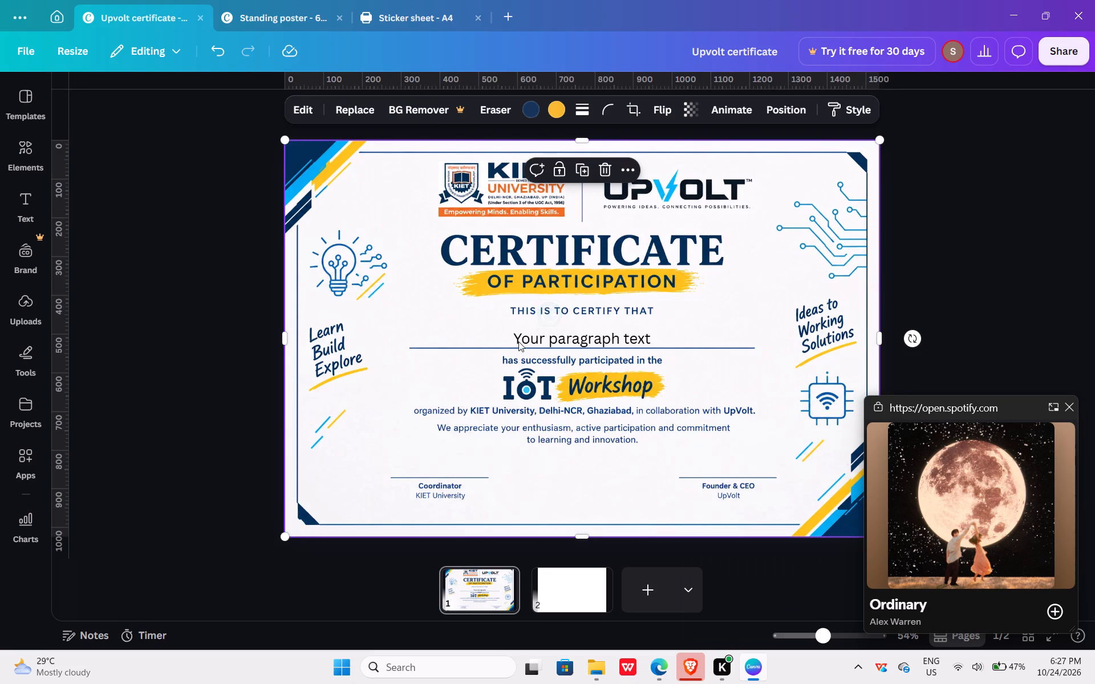
{"action": "left_click", "coordinate": [579, 341]}
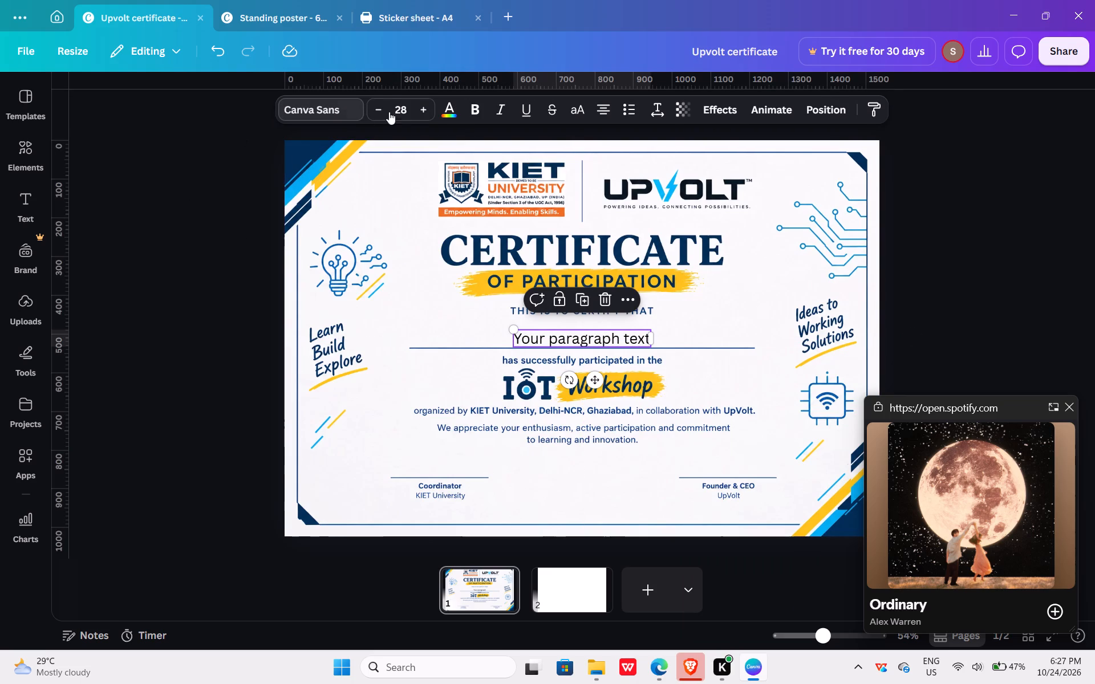
{"action": "left_click", "coordinate": [143, 217]}
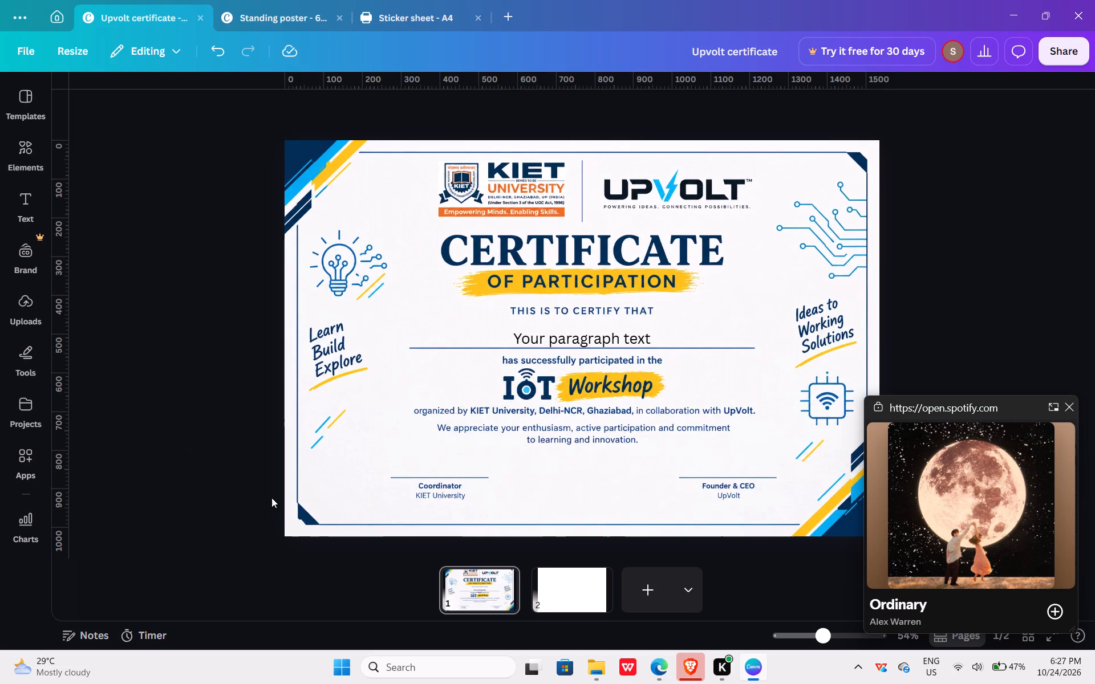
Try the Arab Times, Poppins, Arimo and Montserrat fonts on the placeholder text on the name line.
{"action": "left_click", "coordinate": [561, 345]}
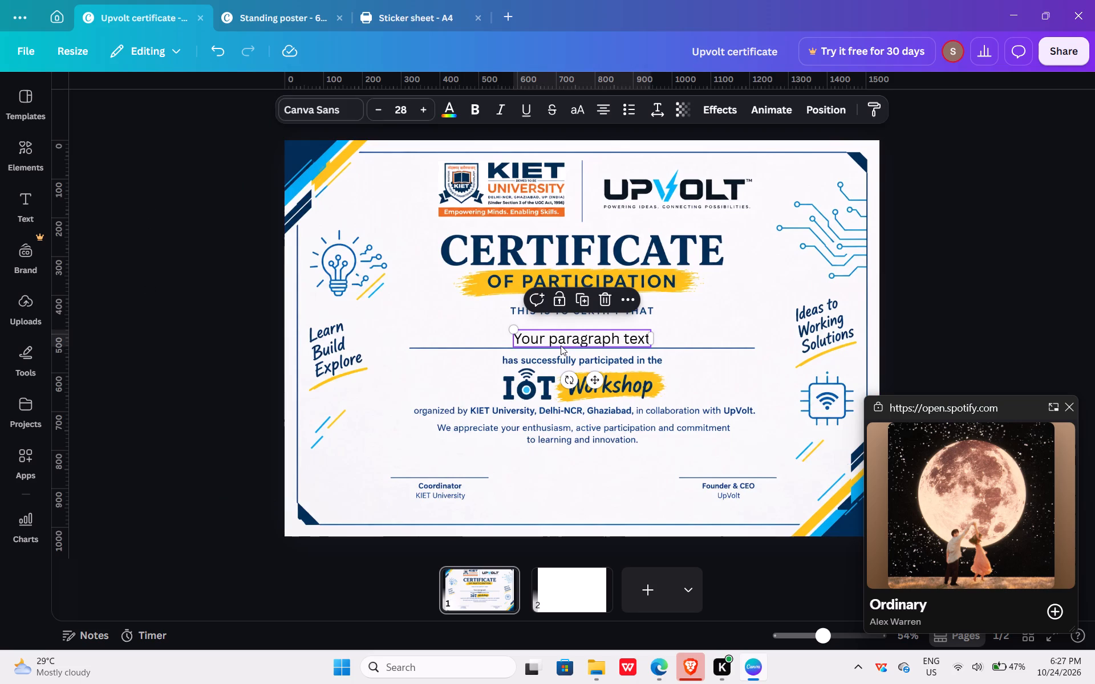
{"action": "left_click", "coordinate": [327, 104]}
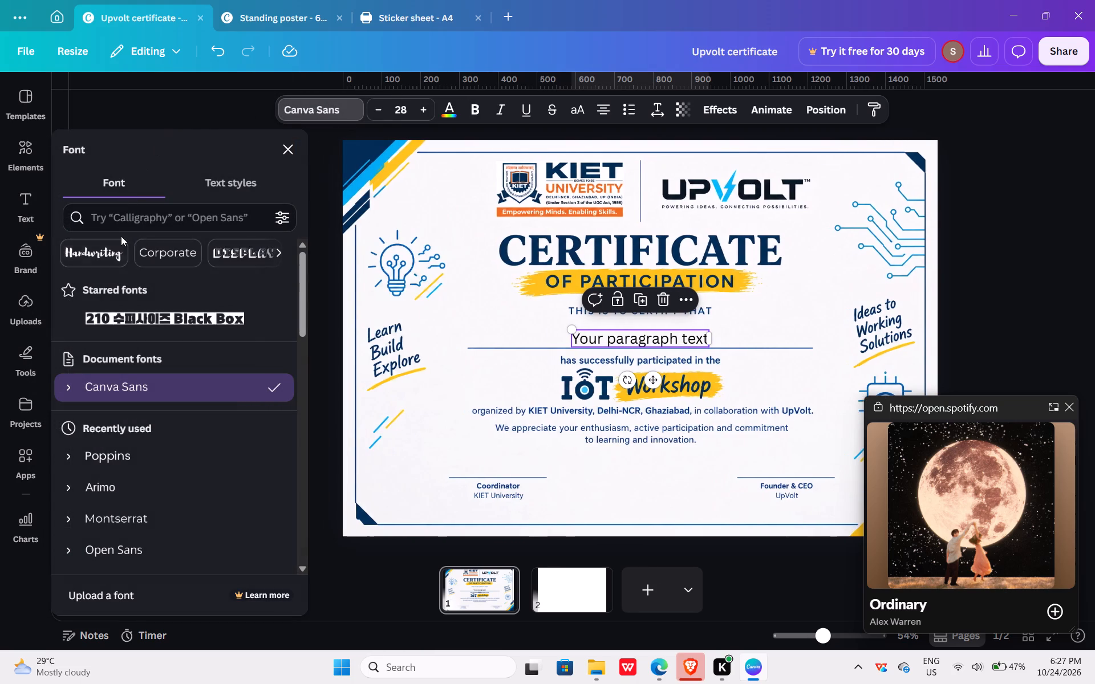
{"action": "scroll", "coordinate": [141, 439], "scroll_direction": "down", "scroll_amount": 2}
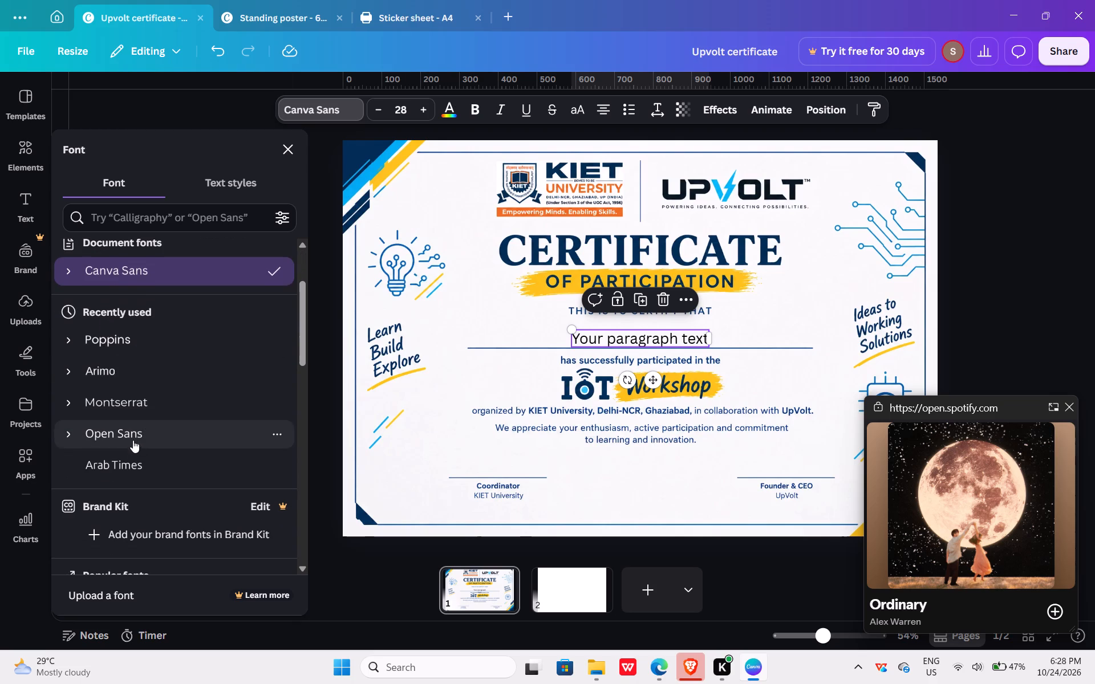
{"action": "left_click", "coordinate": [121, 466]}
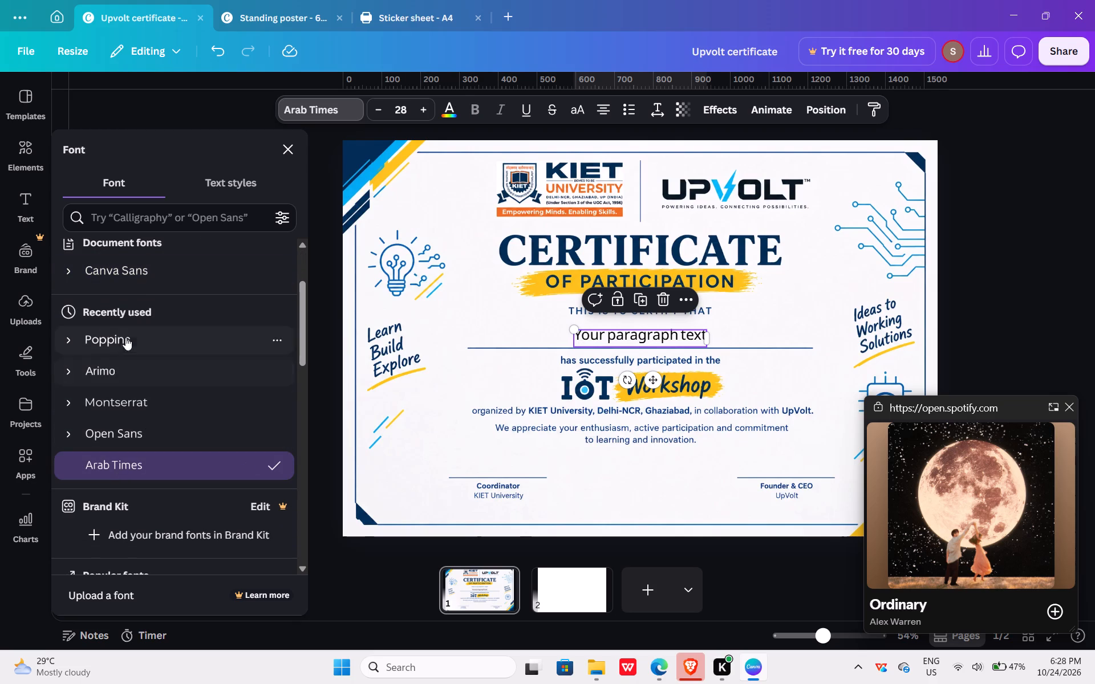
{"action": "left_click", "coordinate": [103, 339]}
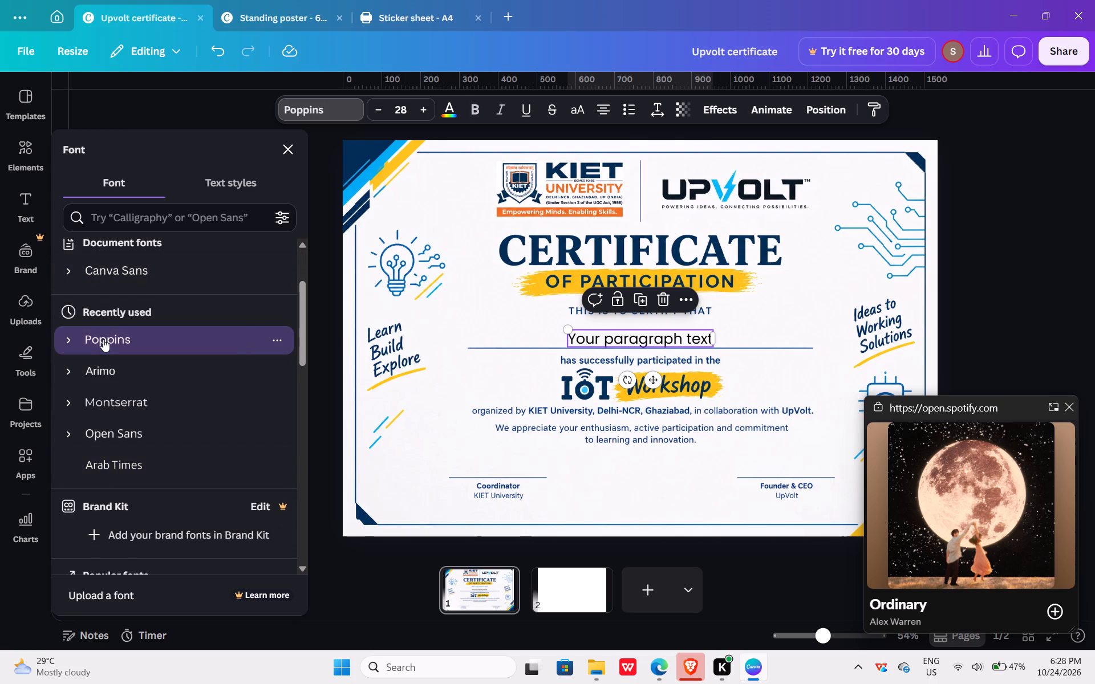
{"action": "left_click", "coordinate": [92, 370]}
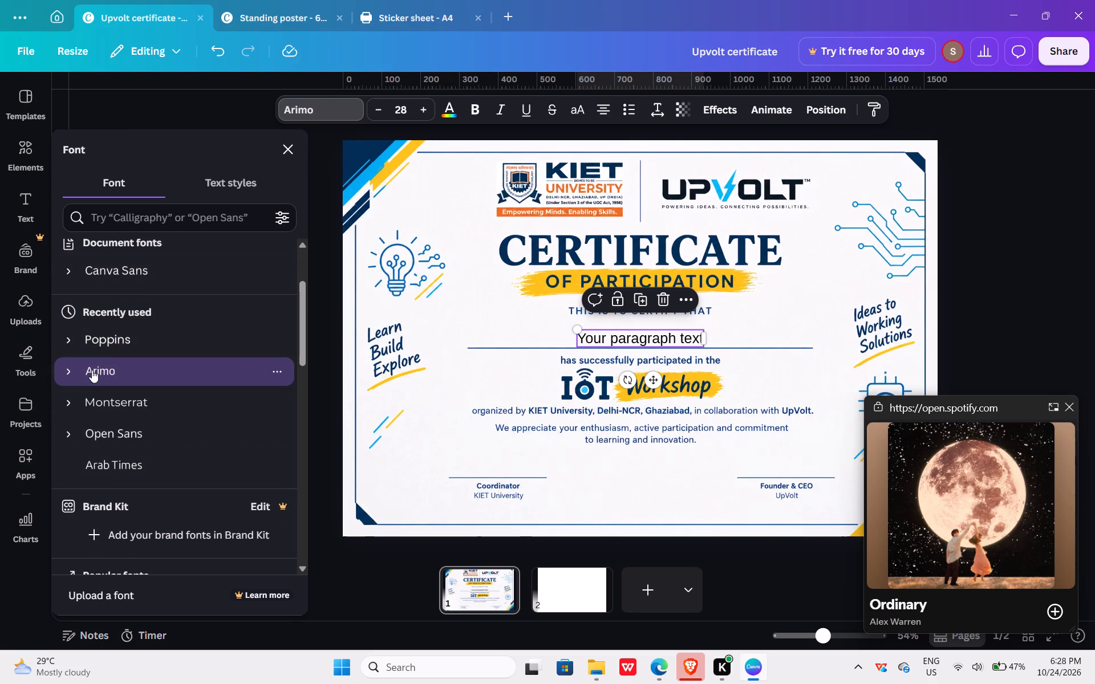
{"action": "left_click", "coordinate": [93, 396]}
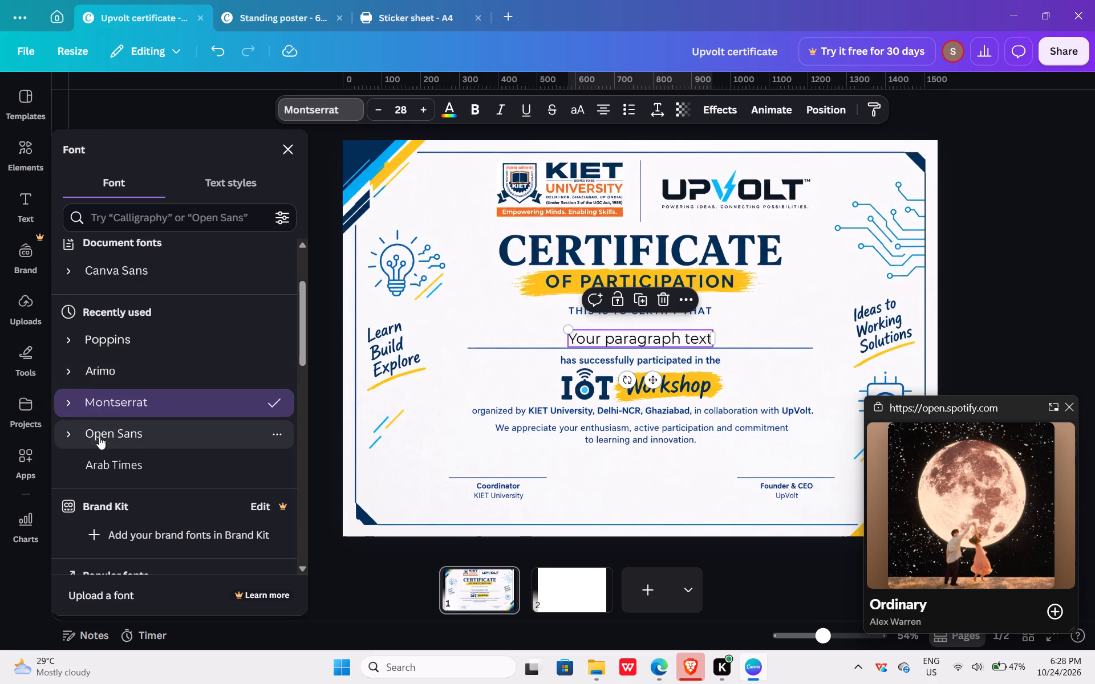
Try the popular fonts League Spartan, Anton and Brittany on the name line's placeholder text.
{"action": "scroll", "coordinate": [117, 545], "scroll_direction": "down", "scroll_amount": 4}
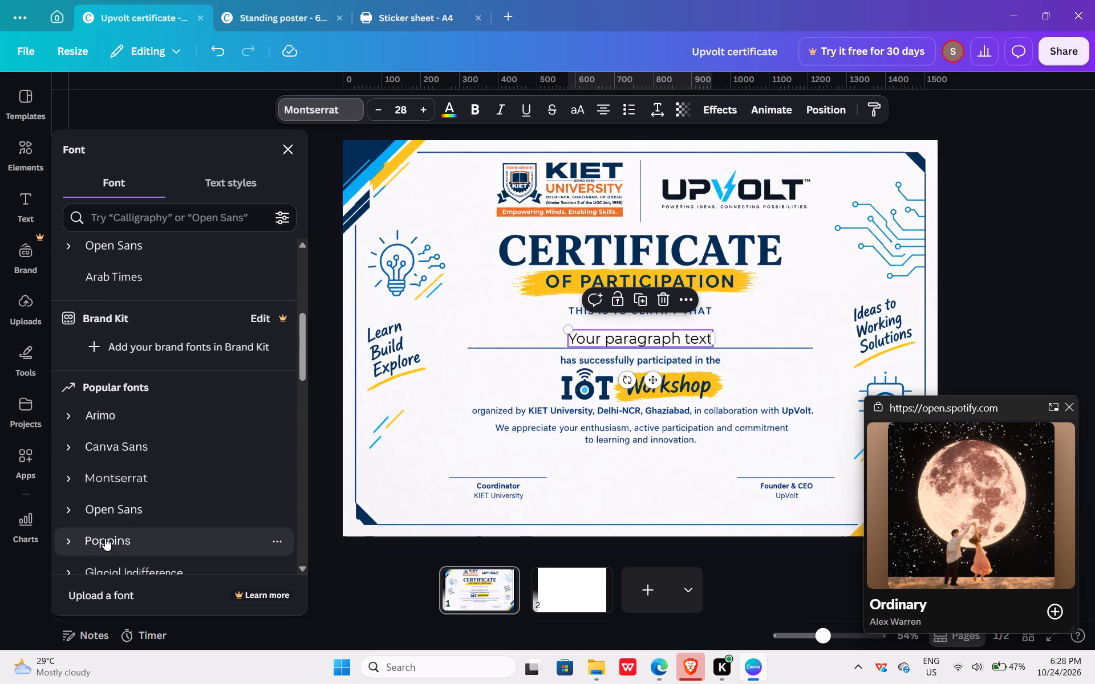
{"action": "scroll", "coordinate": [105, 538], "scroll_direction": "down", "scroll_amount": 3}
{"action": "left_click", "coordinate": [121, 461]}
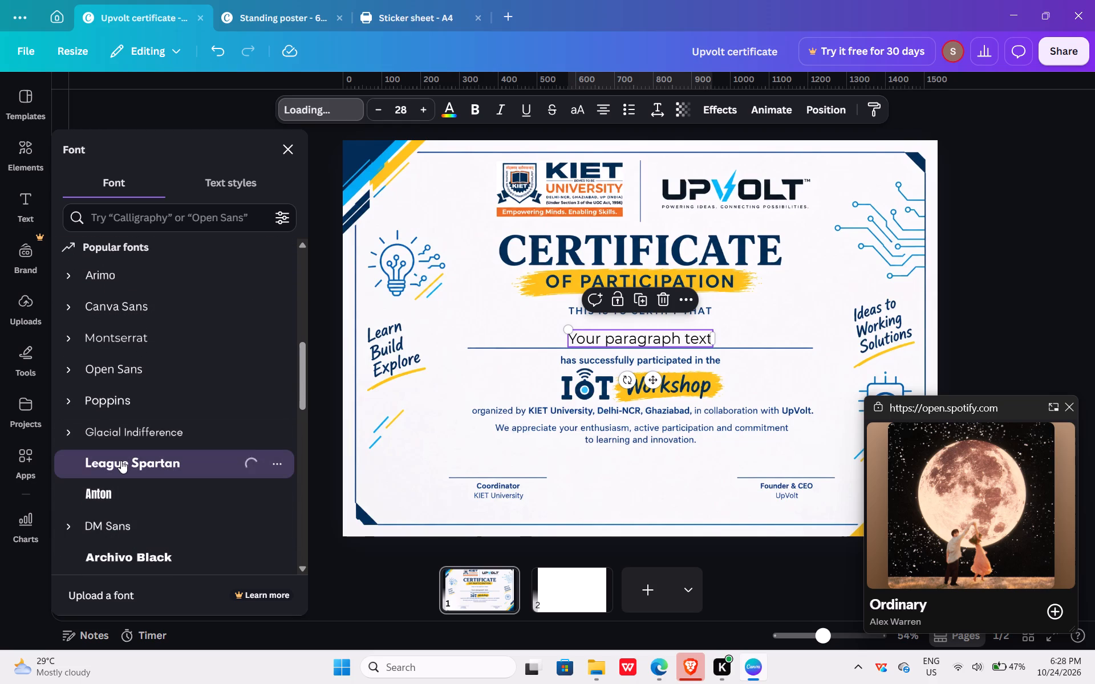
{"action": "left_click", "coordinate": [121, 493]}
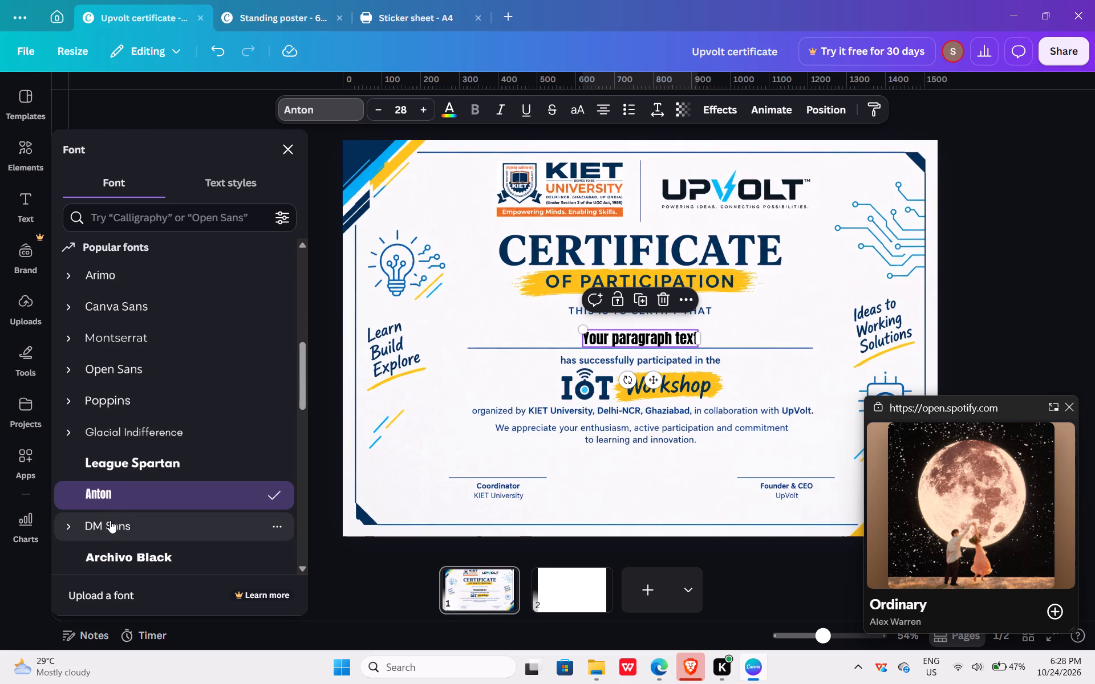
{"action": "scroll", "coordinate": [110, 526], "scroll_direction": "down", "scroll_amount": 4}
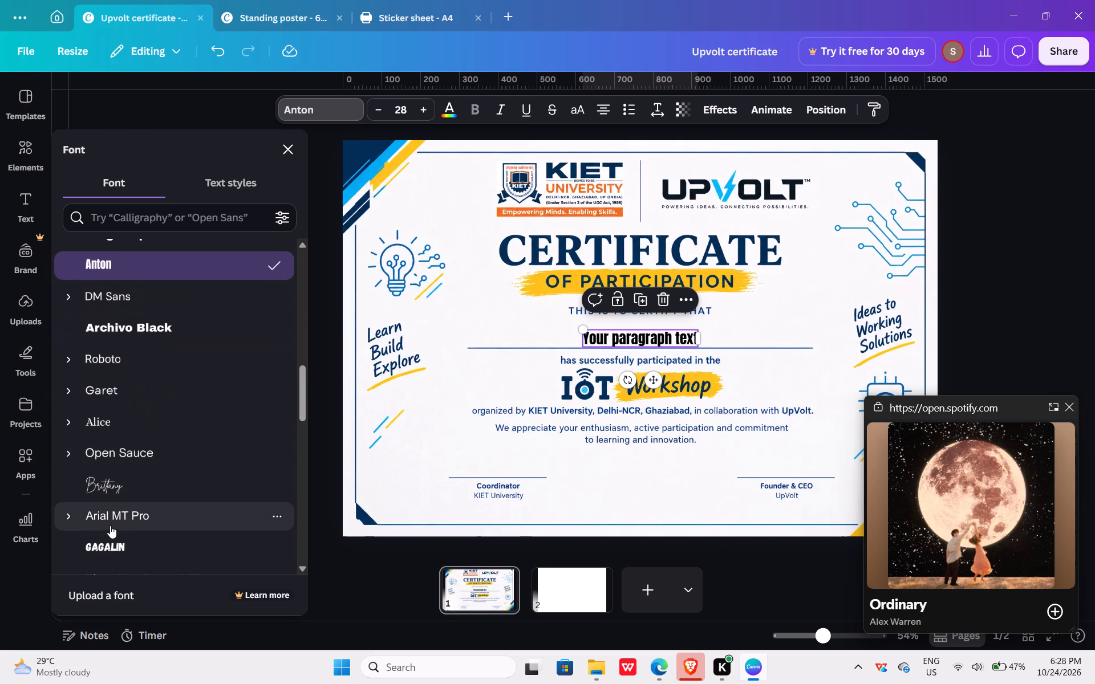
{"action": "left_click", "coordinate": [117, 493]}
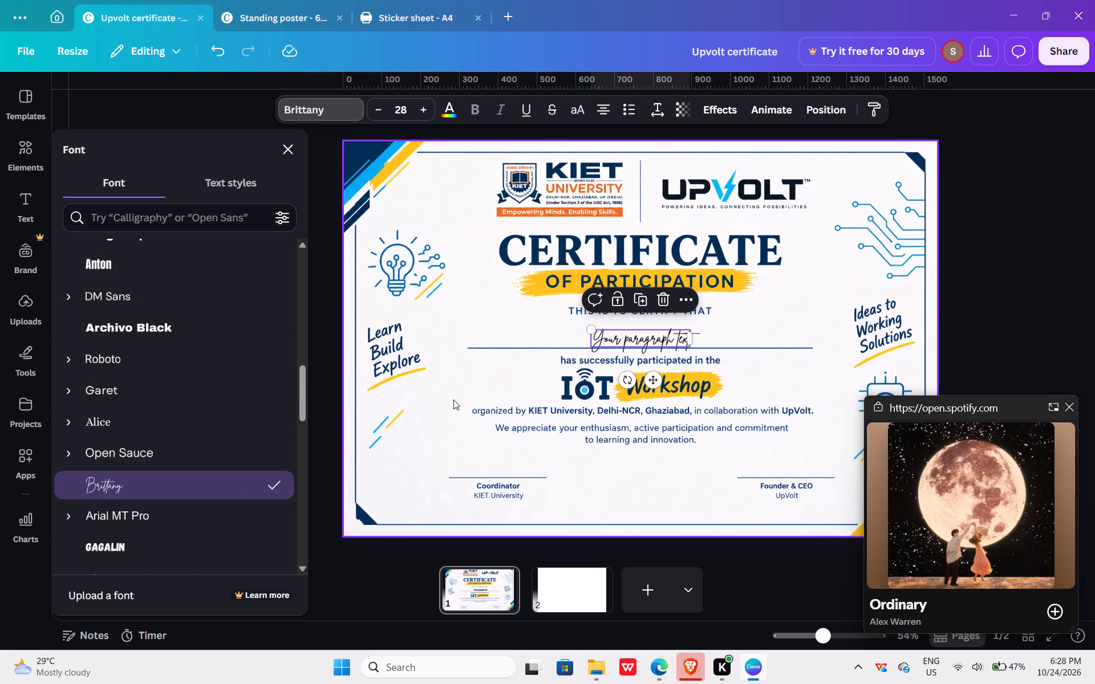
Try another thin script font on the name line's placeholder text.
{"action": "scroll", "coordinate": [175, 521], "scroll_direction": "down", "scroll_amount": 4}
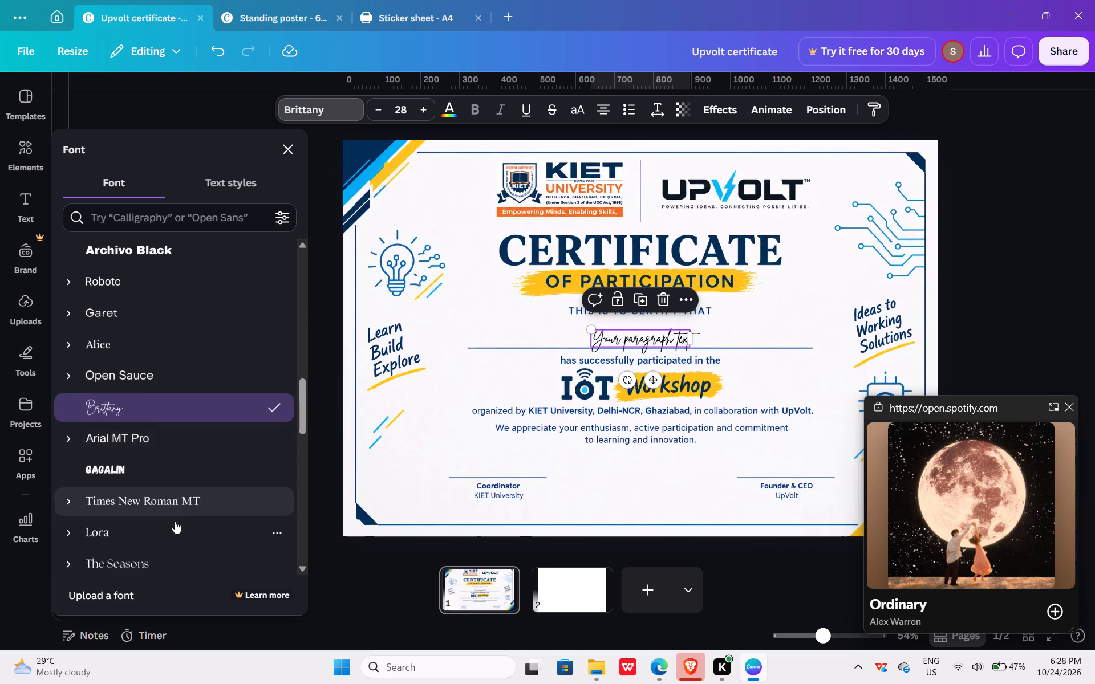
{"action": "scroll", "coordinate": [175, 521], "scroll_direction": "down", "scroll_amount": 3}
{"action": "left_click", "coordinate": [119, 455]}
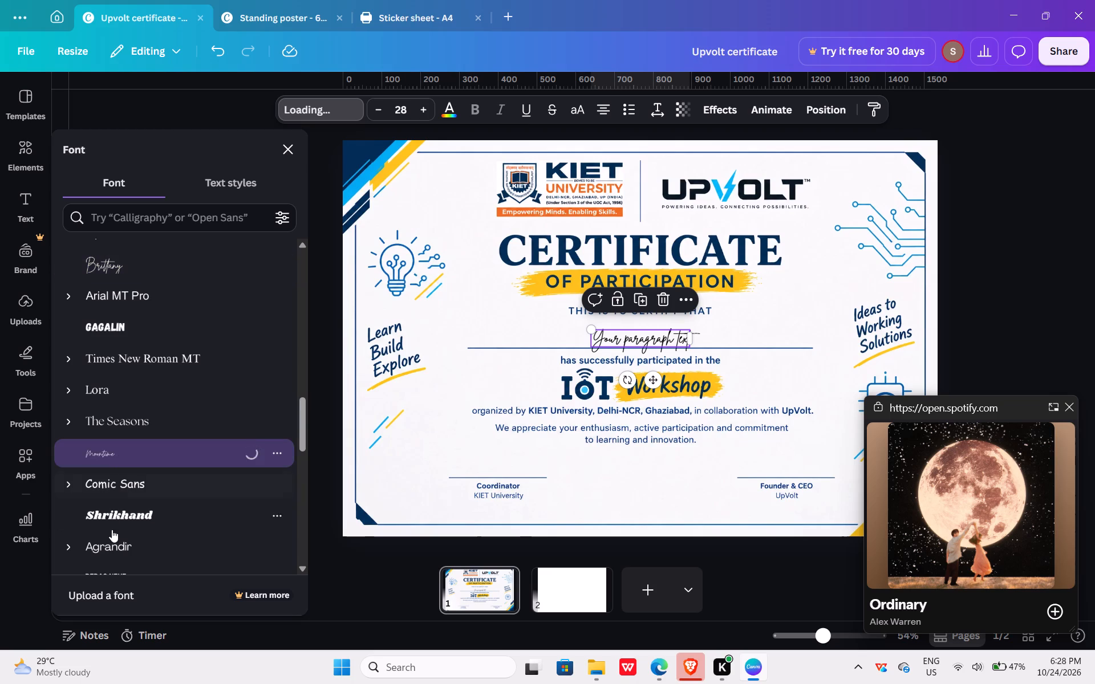
Delete the placeholder text box from the participation certificate's name line.
{"action": "left_click", "coordinate": [667, 305]}
{"action": "left_click", "coordinate": [584, 604]}
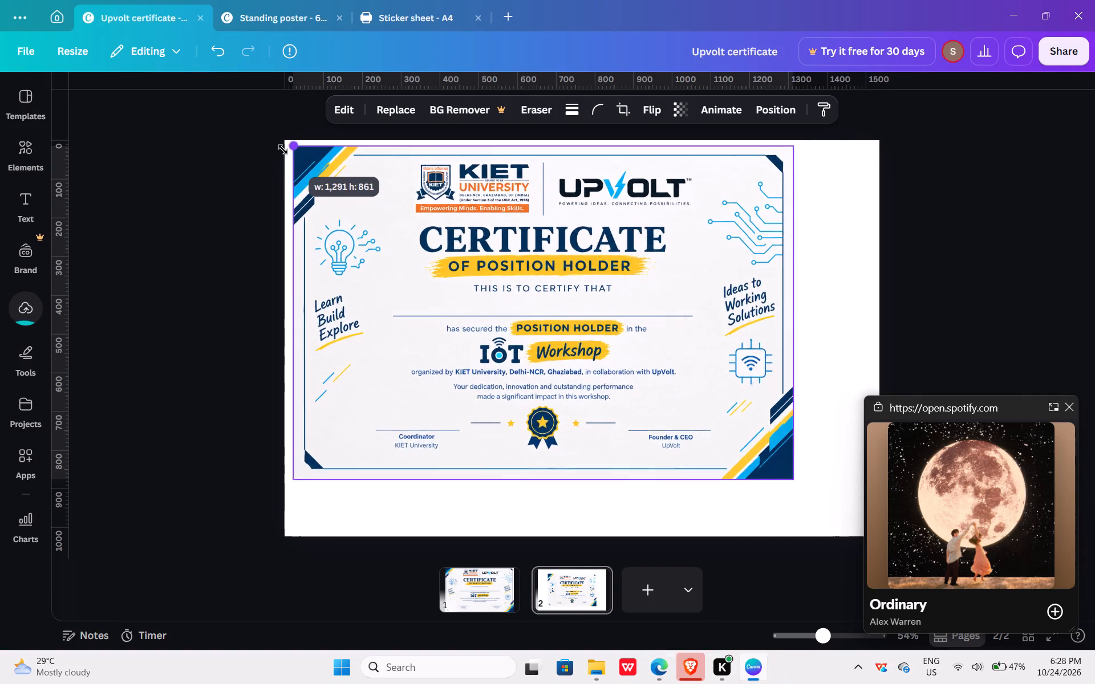
{"action": "left_click_drag", "start_coordinate": [283, 149], "coordinate": [278, 146]}
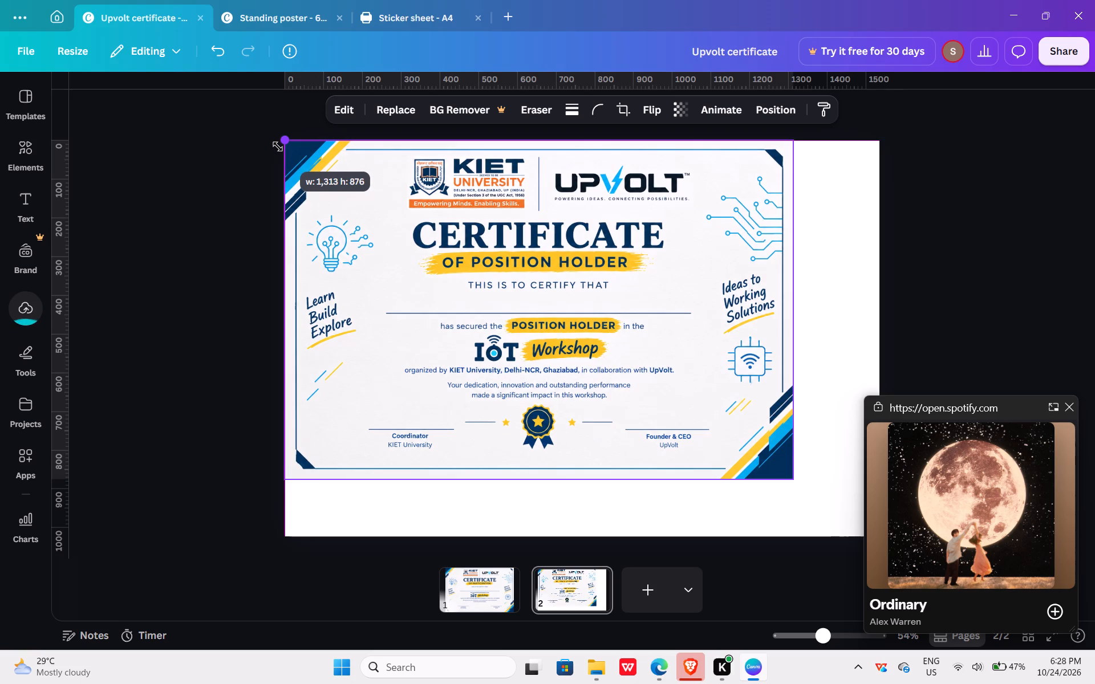
{"action": "left_click_drag", "start_coordinate": [278, 146], "coordinate": [278, 147]}
{"action": "left_click_drag", "start_coordinate": [794, 476], "coordinate": [821, 488]}
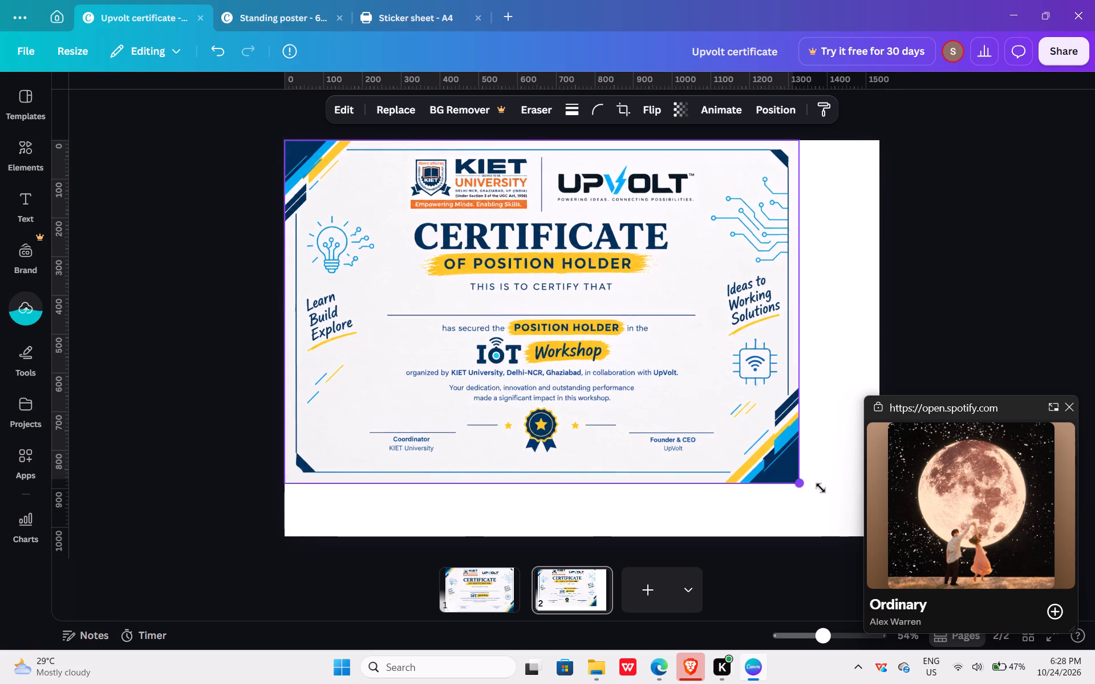
{"action": "left_click_drag", "start_coordinate": [821, 488], "coordinate": [893, 526]}
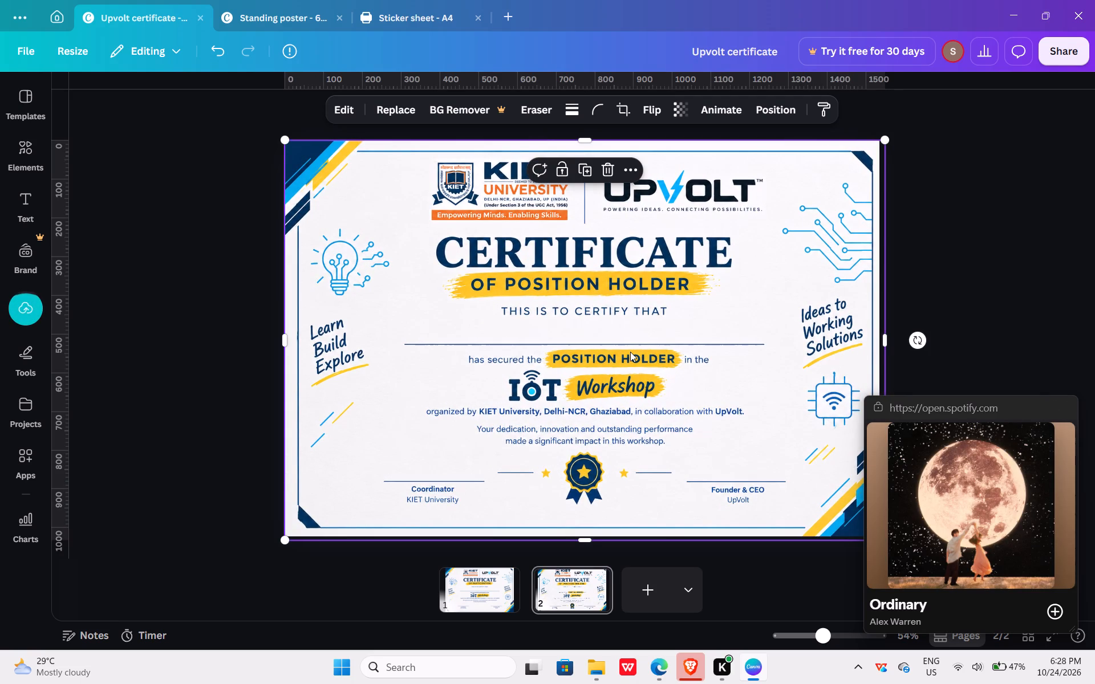
Add a rectangle to page 2 and fill it with the yellow sampled from the title's brush-stroke highlight.
{"action": "key", "text": "r"}
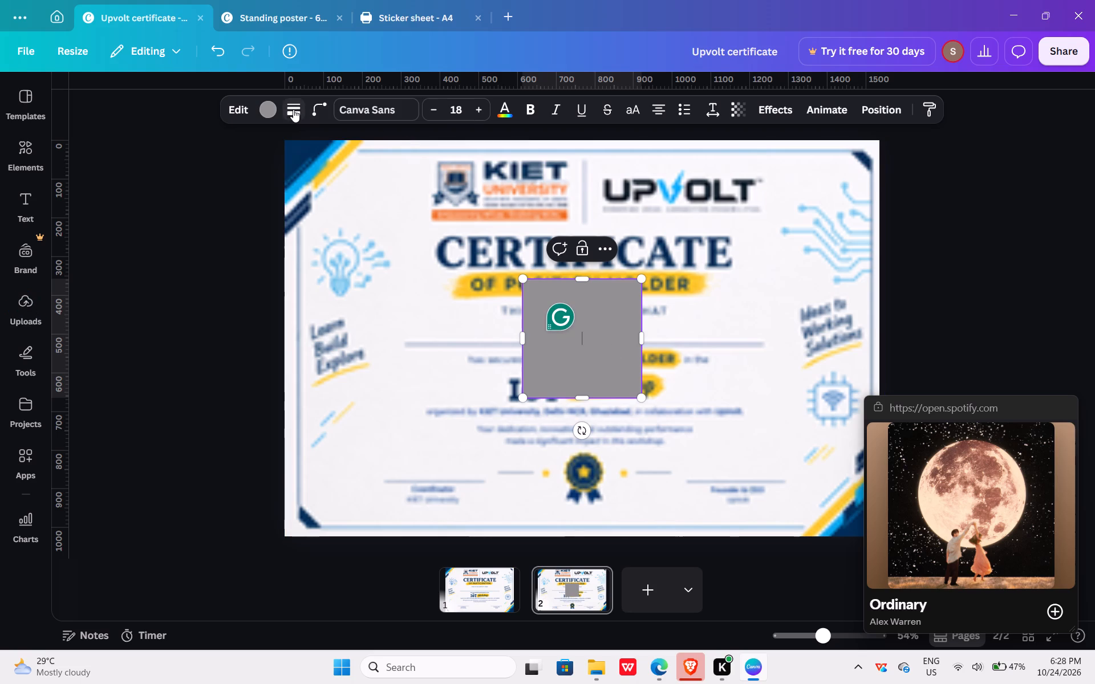
{"action": "left_click", "coordinate": [276, 111]}
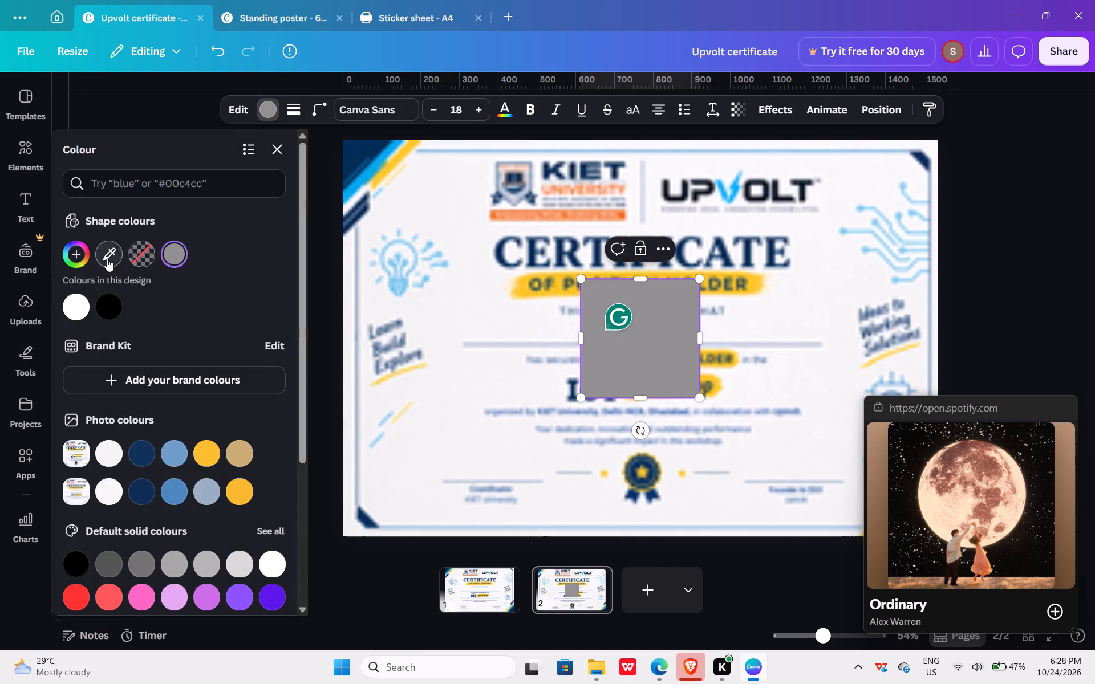
{"action": "left_click", "coordinate": [107, 259]}
{"action": "left_click", "coordinate": [517, 292]}
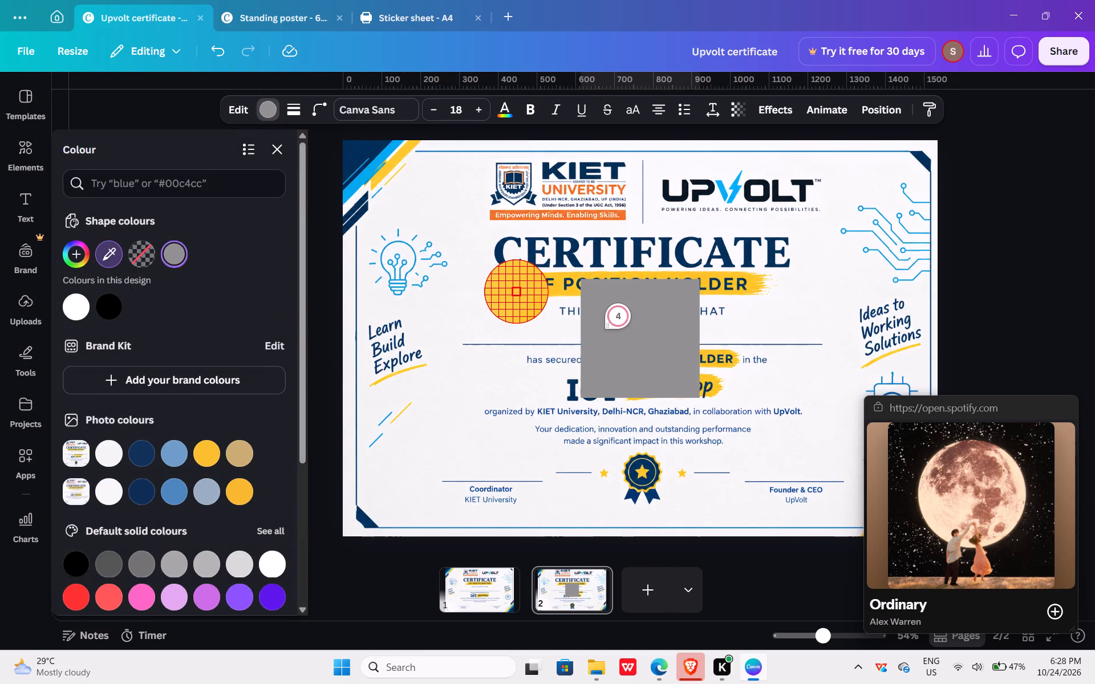
Shrink the yellow rectangle into a low bar that fits within the height of a brush-stroke highlight.
{"action": "left_click_drag", "start_coordinate": [705, 396], "coordinate": [722, 332]}
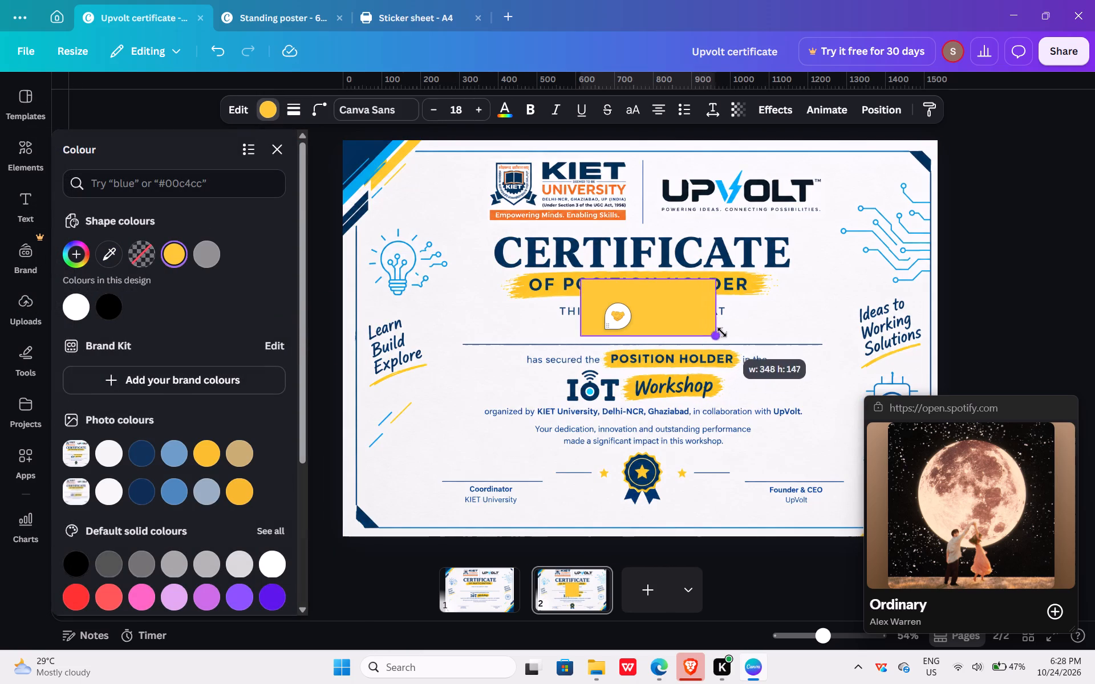
{"action": "left_click_drag", "start_coordinate": [722, 332], "coordinate": [703, 309]}
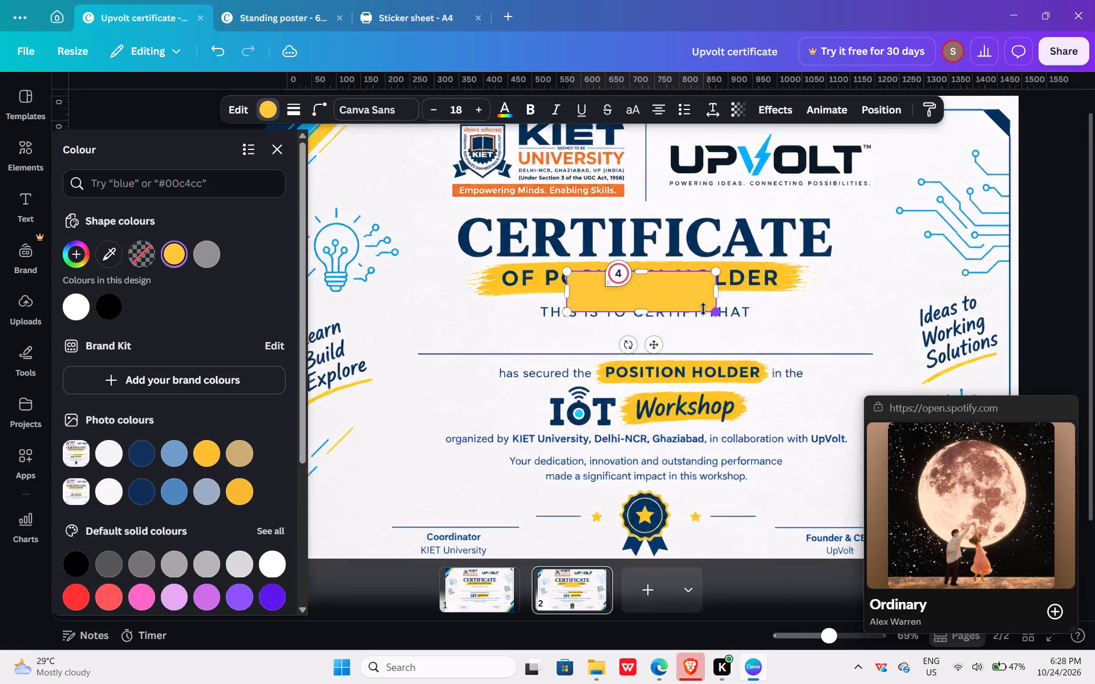
{"action": "scroll", "coordinate": [607, 377], "scroll_direction": "left", "scroll_amount": 4}
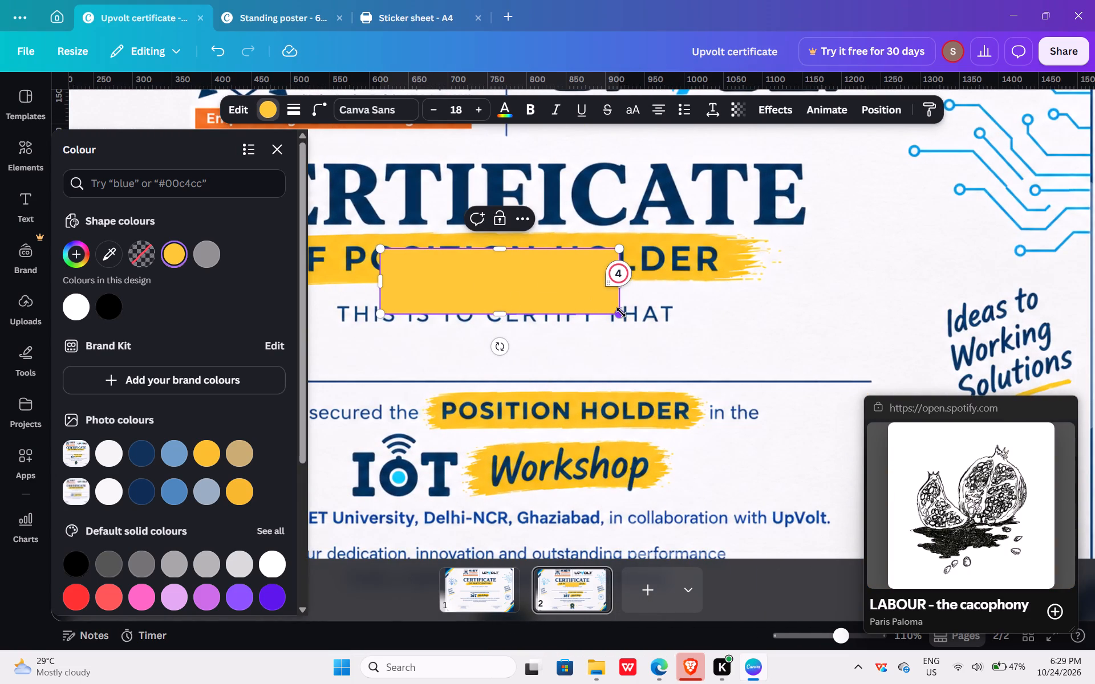
{"action": "left_click_drag", "start_coordinate": [621, 312], "coordinate": [586, 284]}
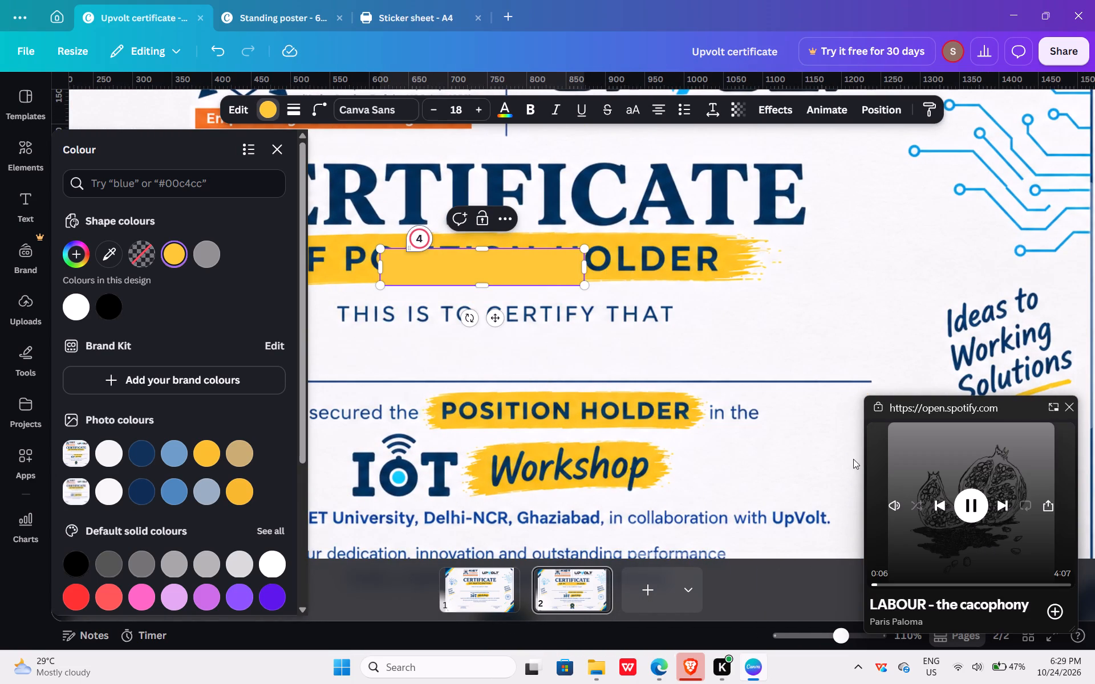
Move the yellow bar over the highlighted POSITION HOLDER words below the name line and resize it to cover only those words.
{"action": "left_click", "coordinate": [552, 268]}
{"action": "left_click", "coordinate": [559, 303]}
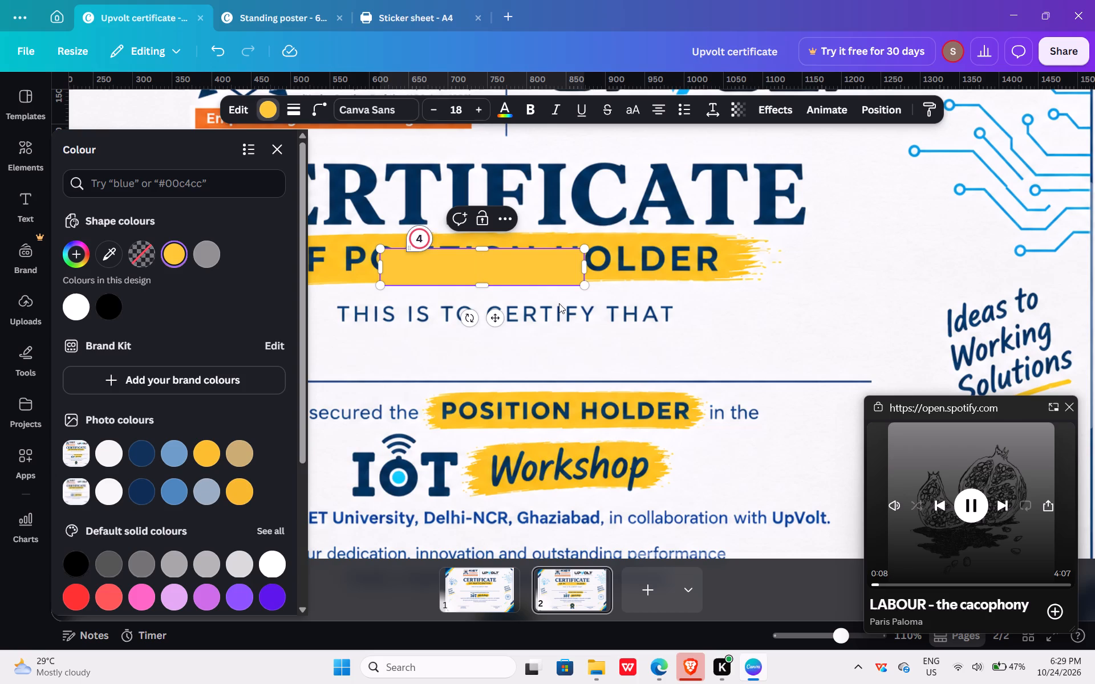
{"action": "left_click_drag", "start_coordinate": [521, 275], "coordinate": [584, 414]}
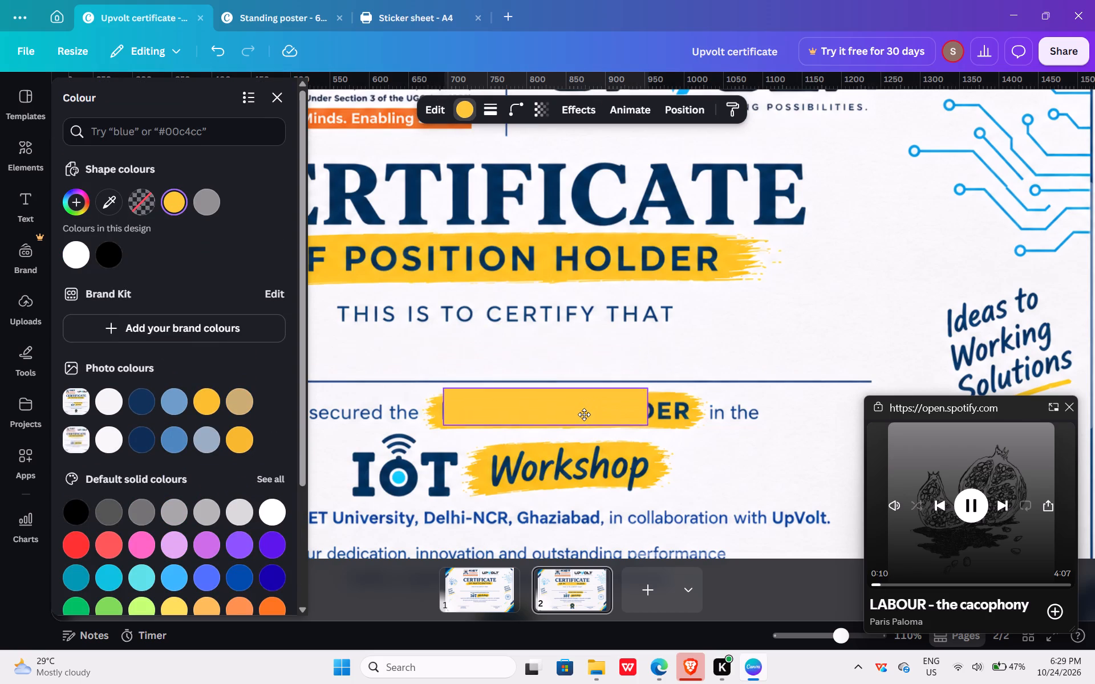
{"action": "left_click_drag", "start_coordinate": [584, 414], "coordinate": [583, 416]}
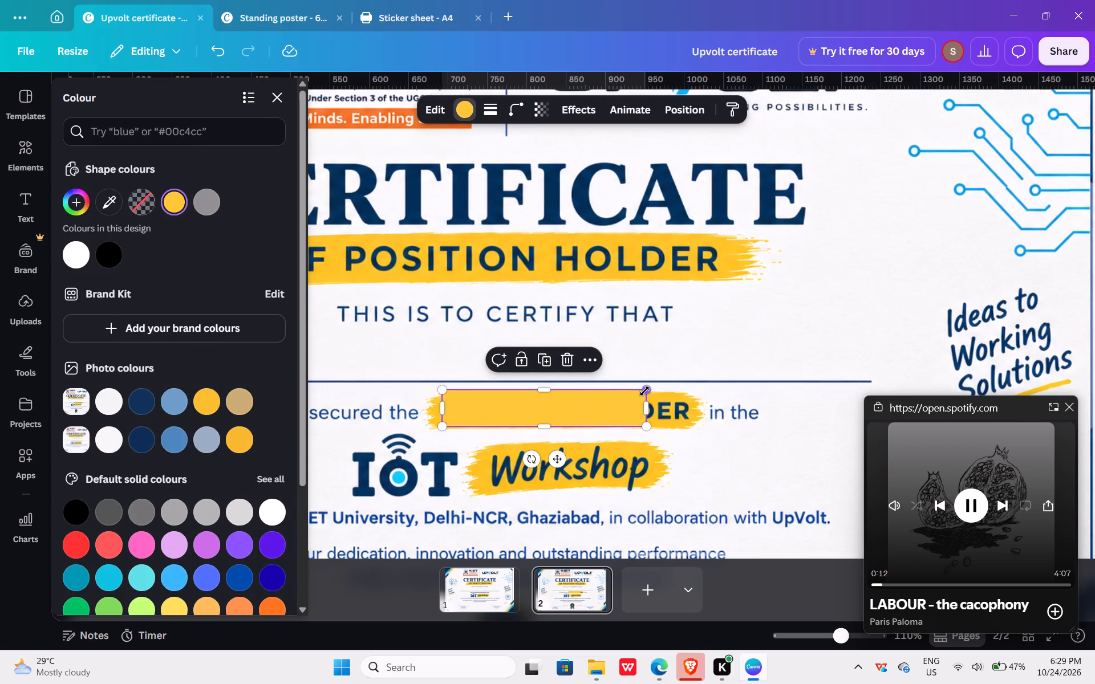
{"action": "left_click_drag", "start_coordinate": [644, 391], "coordinate": [662, 402]}
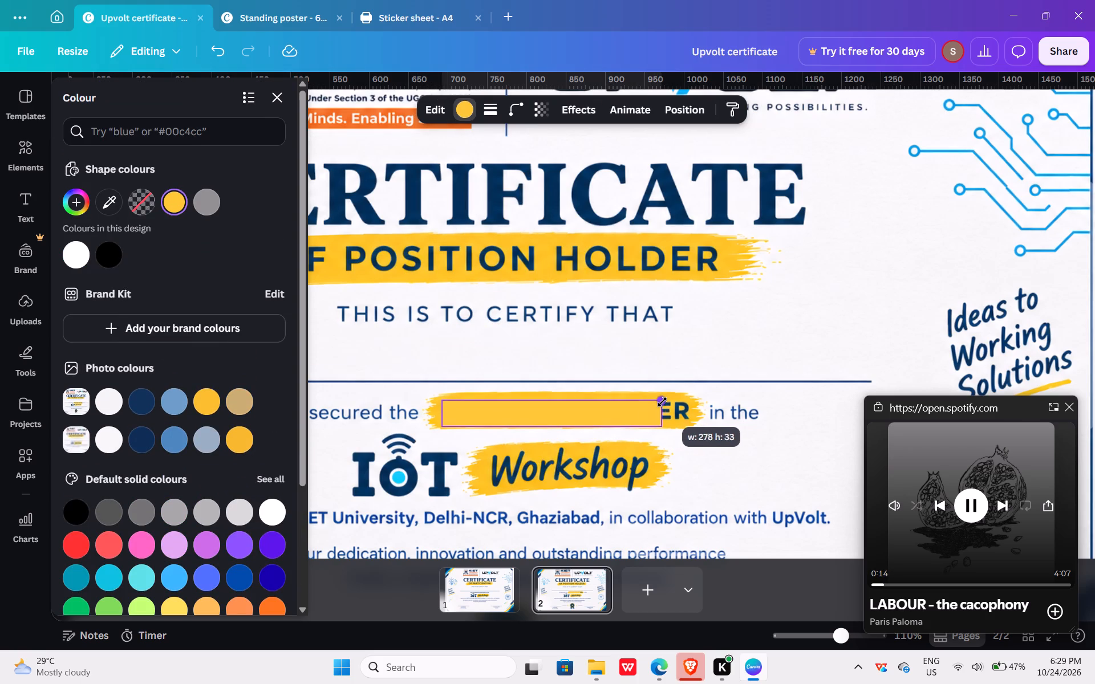
{"action": "left_click_drag", "start_coordinate": [662, 402], "coordinate": [689, 403]}
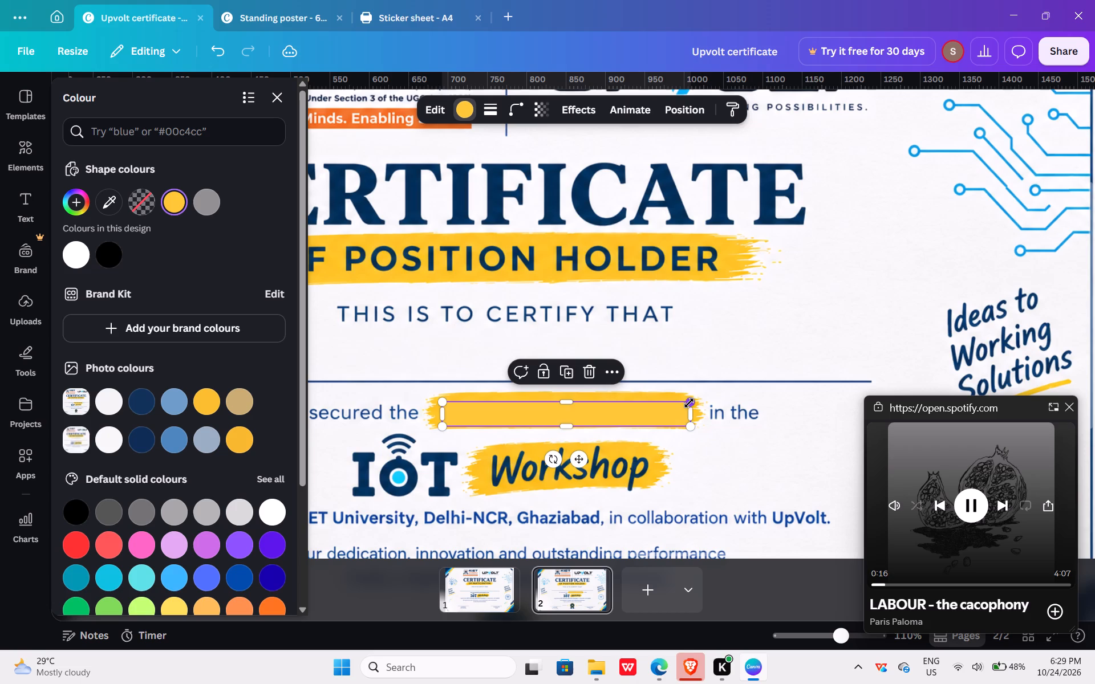
{"action": "left_click", "coordinate": [594, 417]}
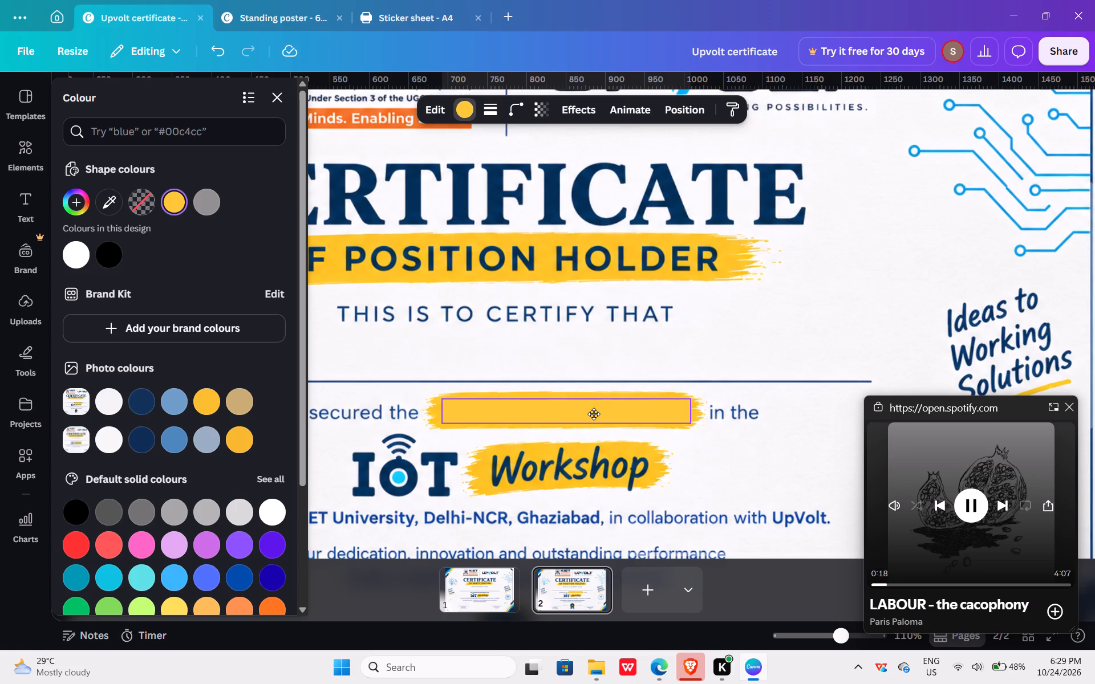
{"action": "left_click", "coordinate": [694, 489]}
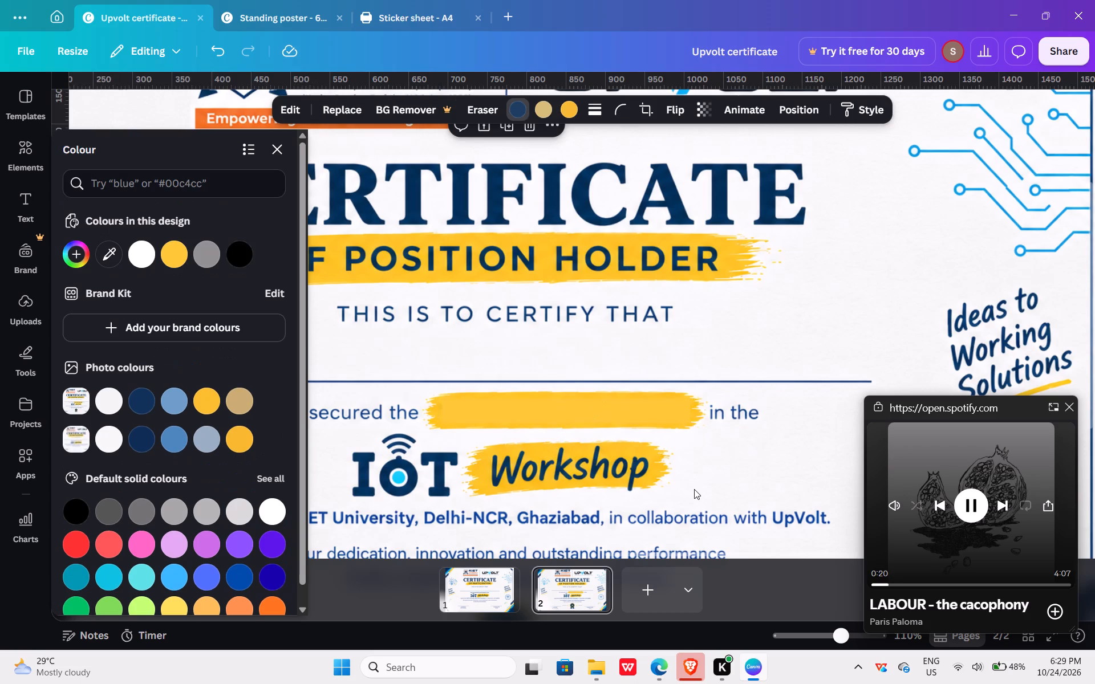
Recolour the yellow bar with the shade sampled from the brush stroke directly beside it.
{"action": "left_click", "coordinate": [604, 411]}
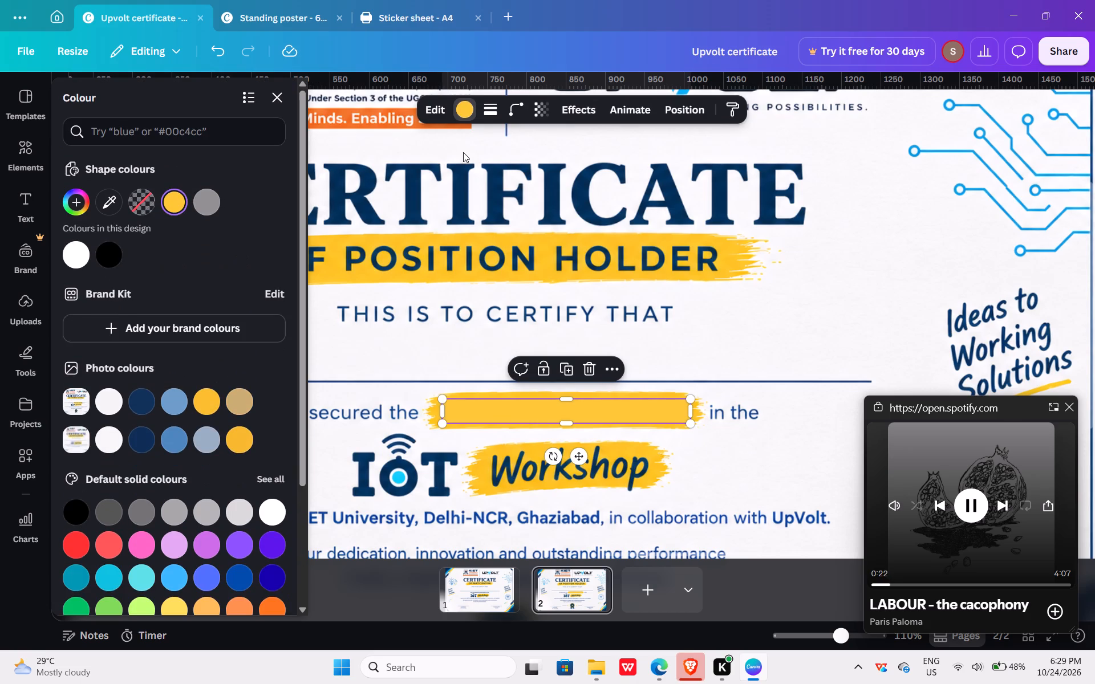
{"action": "left_click", "coordinate": [109, 198]}
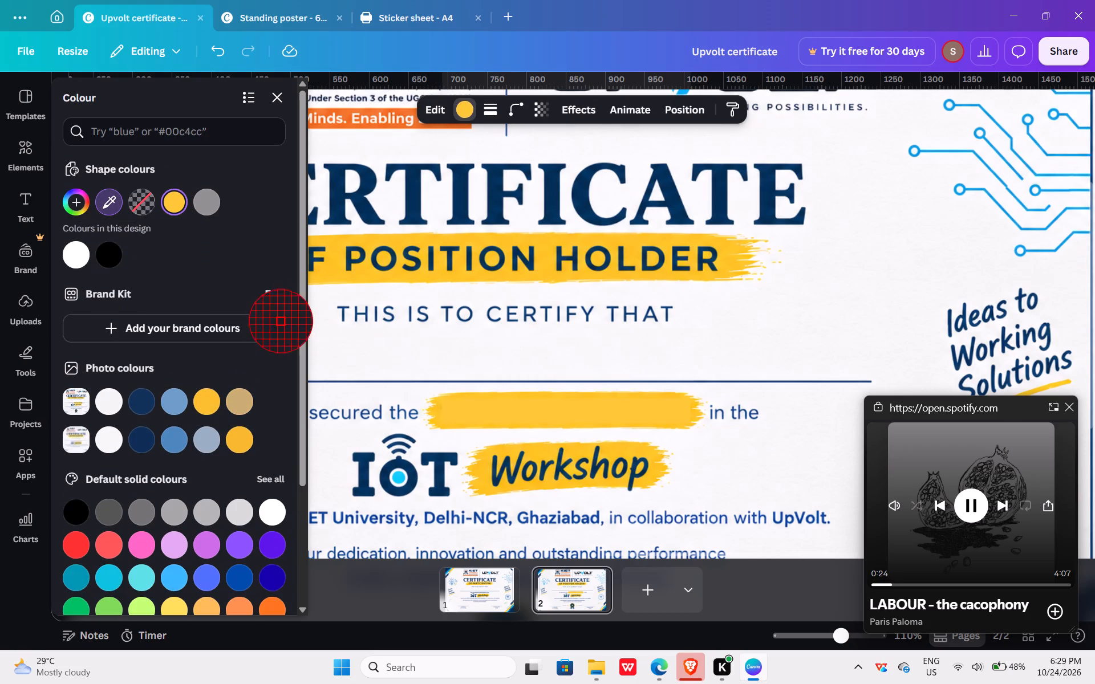
{"action": "left_click", "coordinate": [436, 407]}
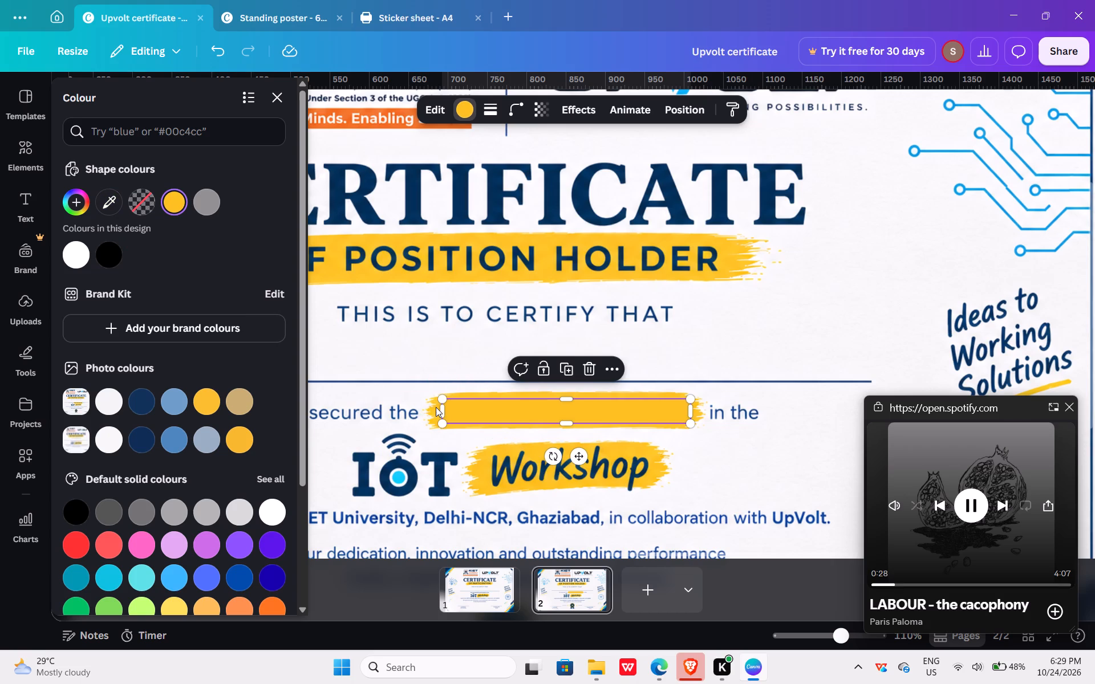
{"action": "left_click", "coordinate": [726, 474]}
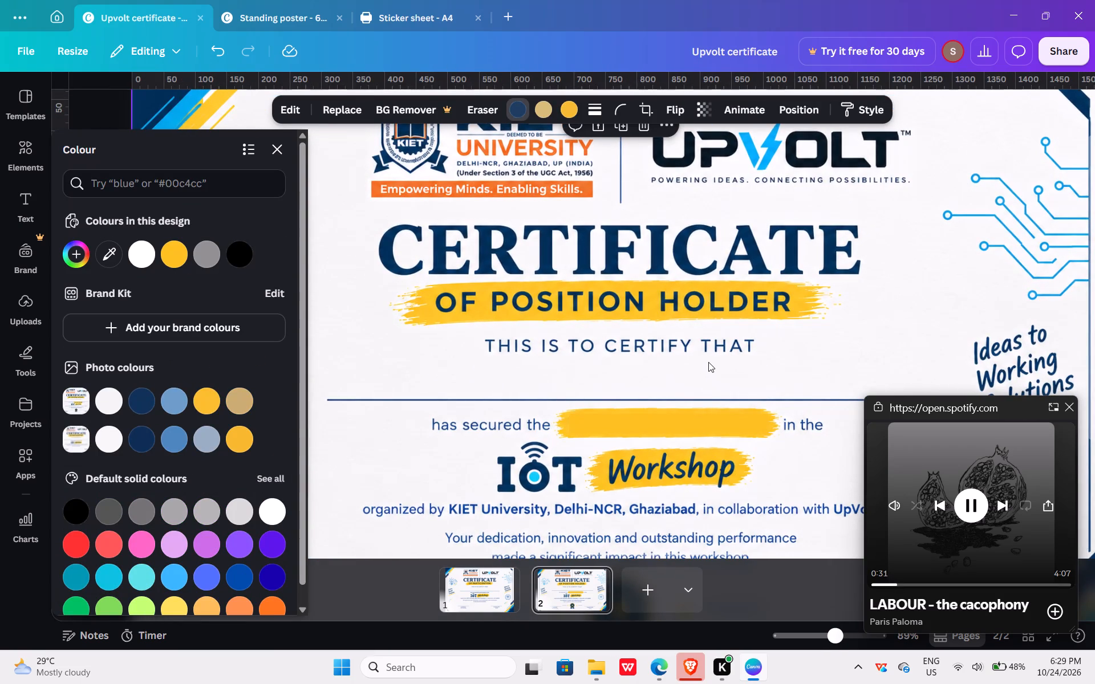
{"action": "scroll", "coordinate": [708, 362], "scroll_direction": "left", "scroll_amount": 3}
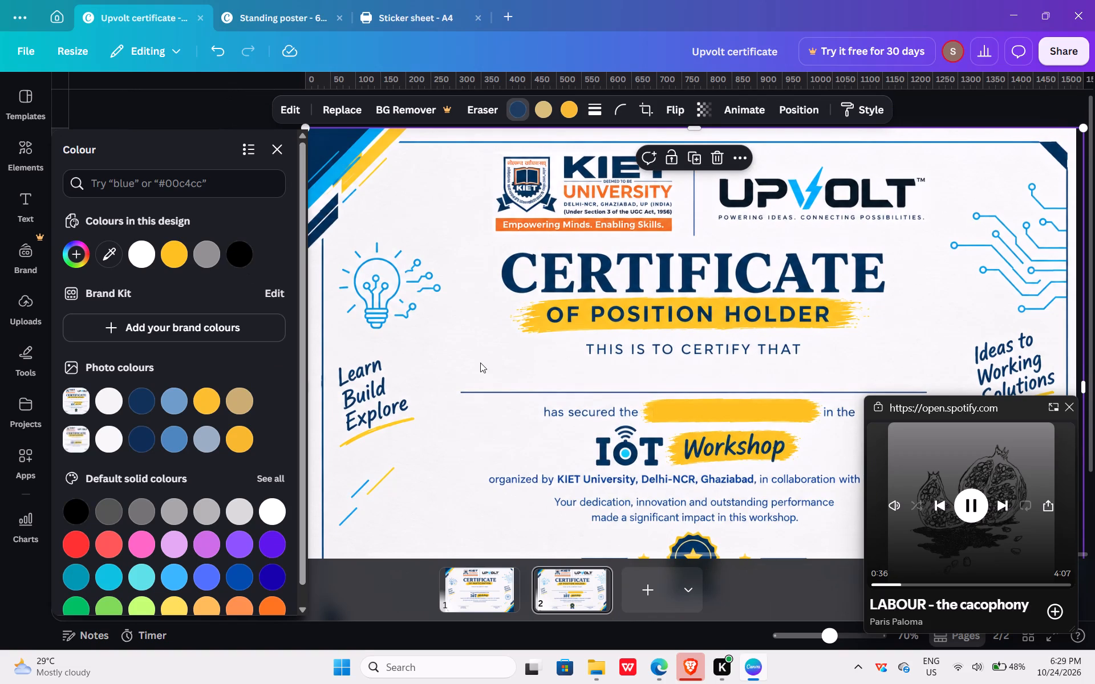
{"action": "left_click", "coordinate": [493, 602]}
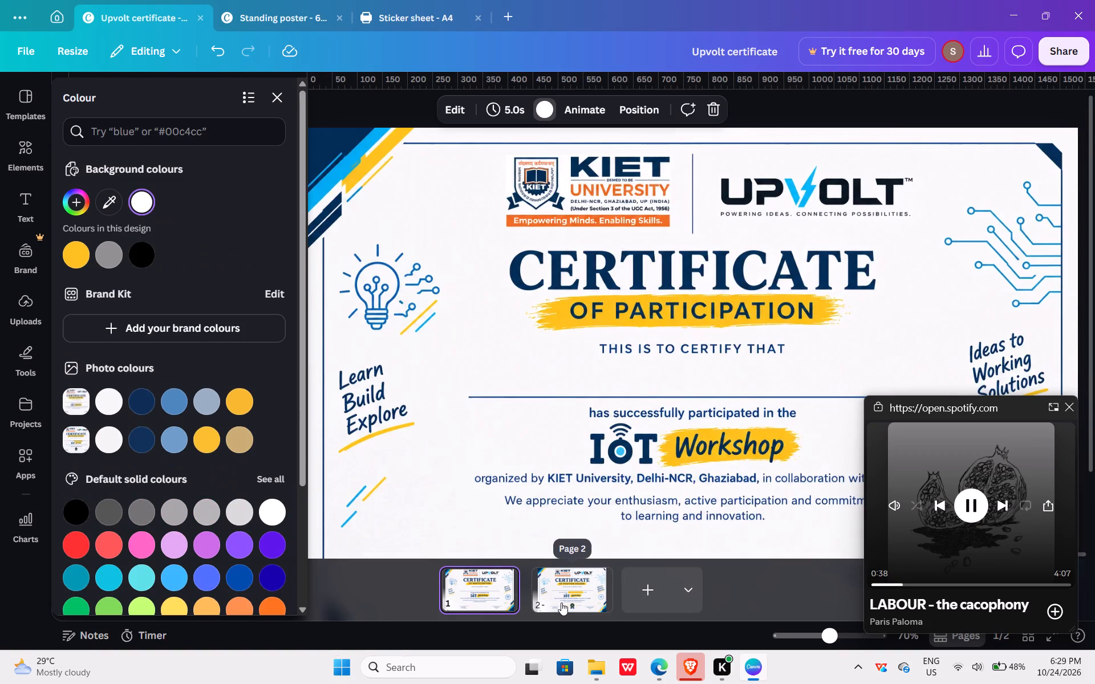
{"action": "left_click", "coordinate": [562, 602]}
Duplicate page 2's yellow bar, move the copy over OF POSITION HOLDER beneath CERTIFICATE, and widen it to about 565.
{"action": "scroll", "coordinate": [629, 425], "scroll_direction": "left", "scroll_amount": 1}
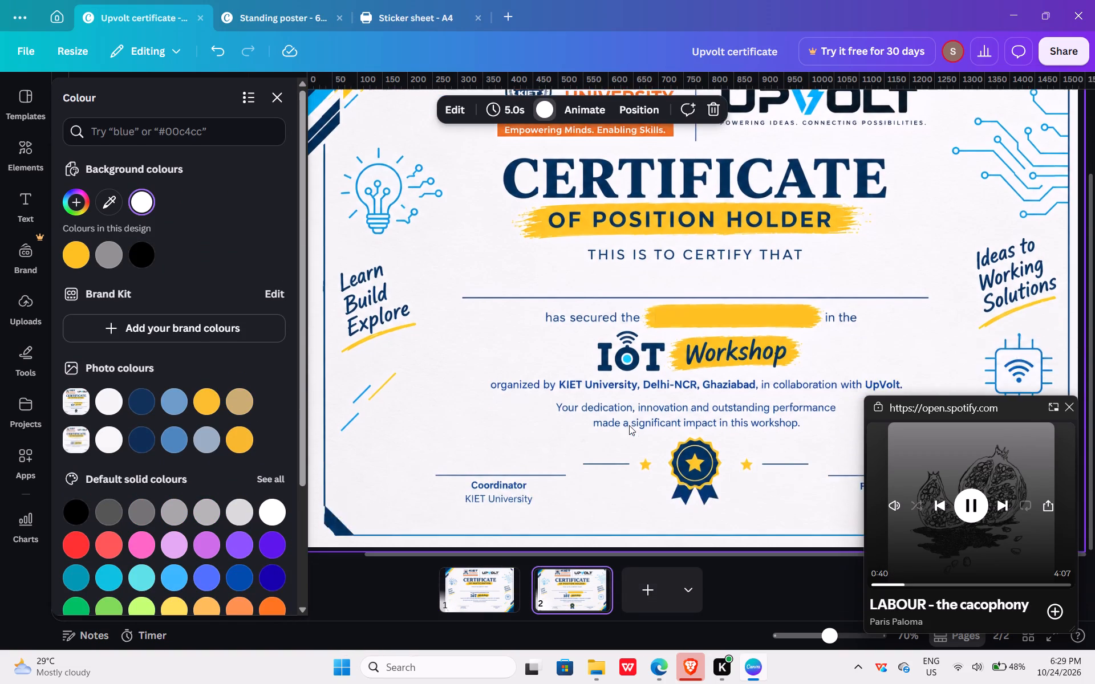
{"action": "scroll", "coordinate": [629, 425], "scroll_direction": "left", "scroll_amount": 1}
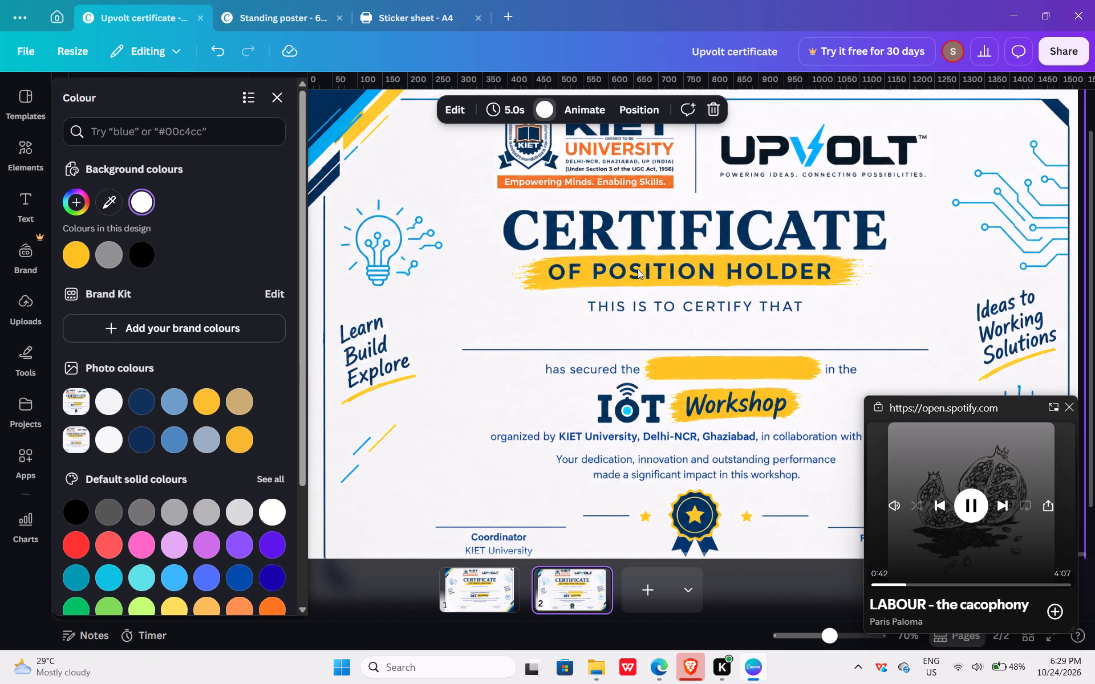
{"action": "left_click", "coordinate": [714, 370]}
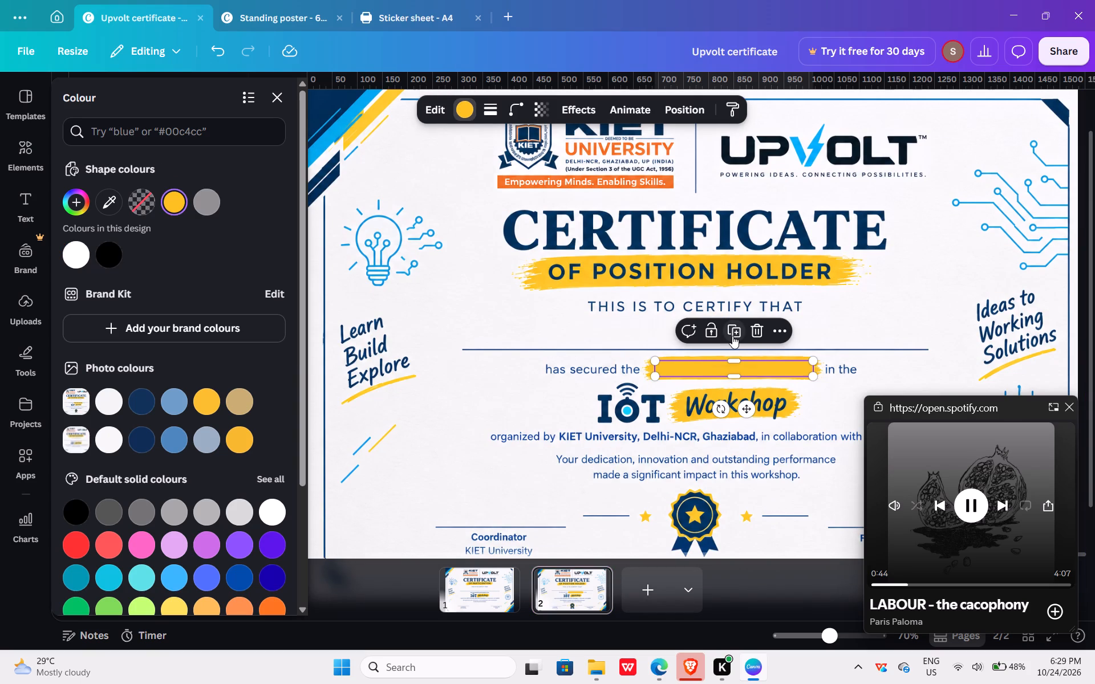
{"action": "left_click", "coordinate": [732, 336]}
{"action": "left_click_drag", "start_coordinate": [757, 423], "coordinate": [616, 322]}
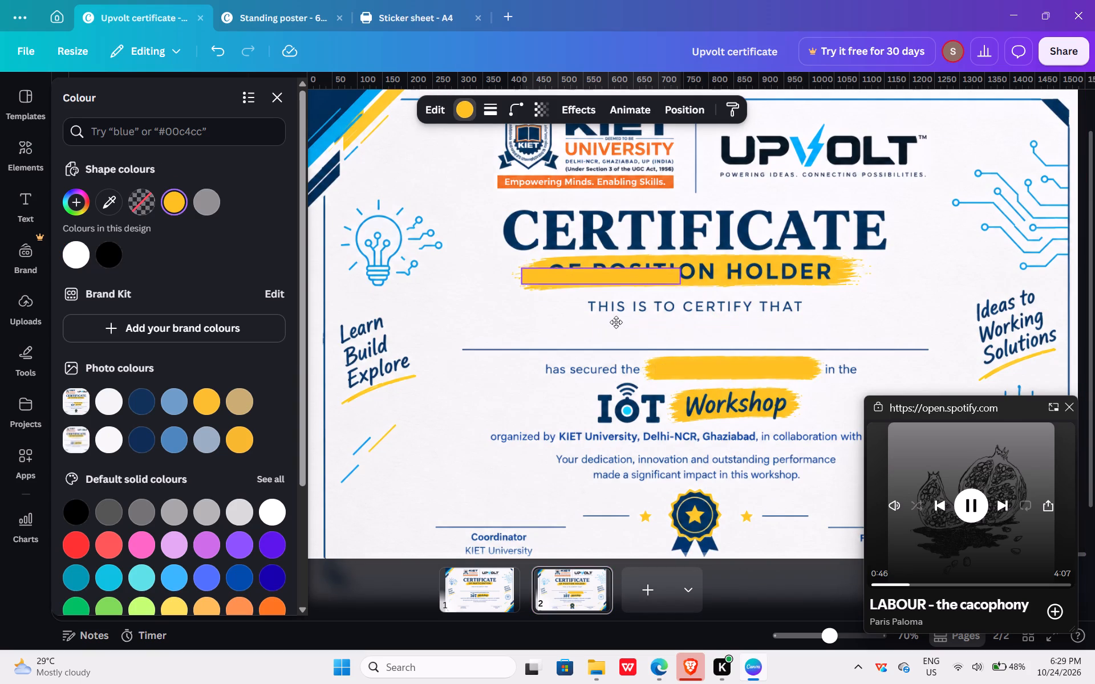
{"action": "left_click_drag", "start_coordinate": [616, 322], "coordinate": [641, 319]}
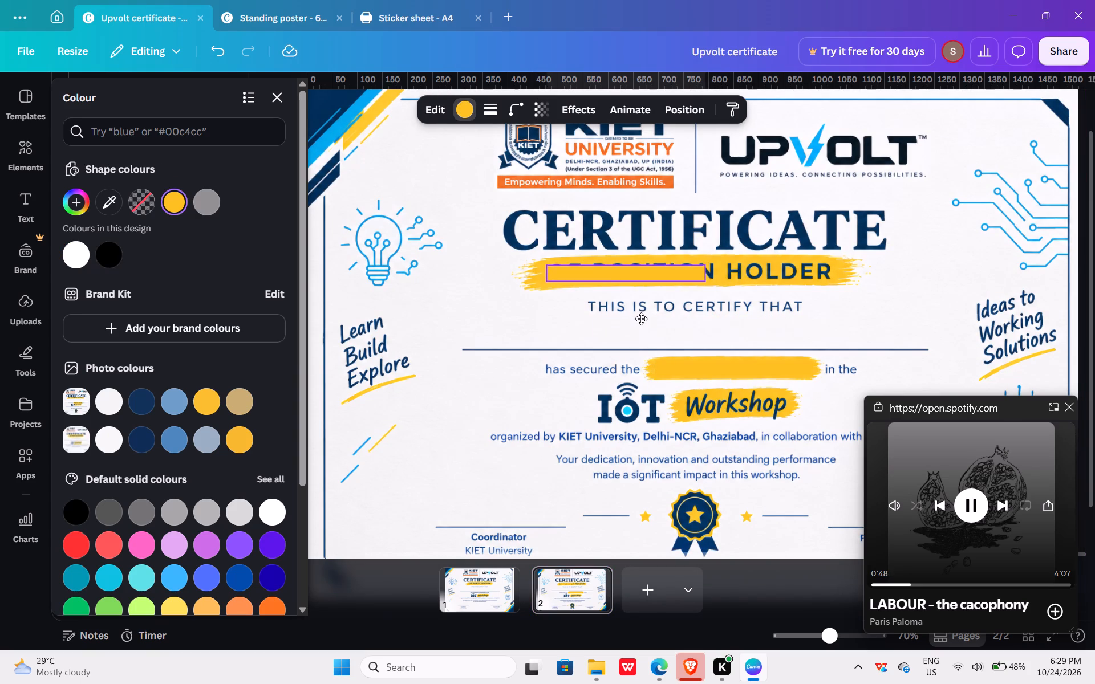
{"action": "left_click_drag", "start_coordinate": [641, 319], "coordinate": [642, 318]}
{"action": "left_click_drag", "start_coordinate": [704, 276], "coordinate": [829, 277]}
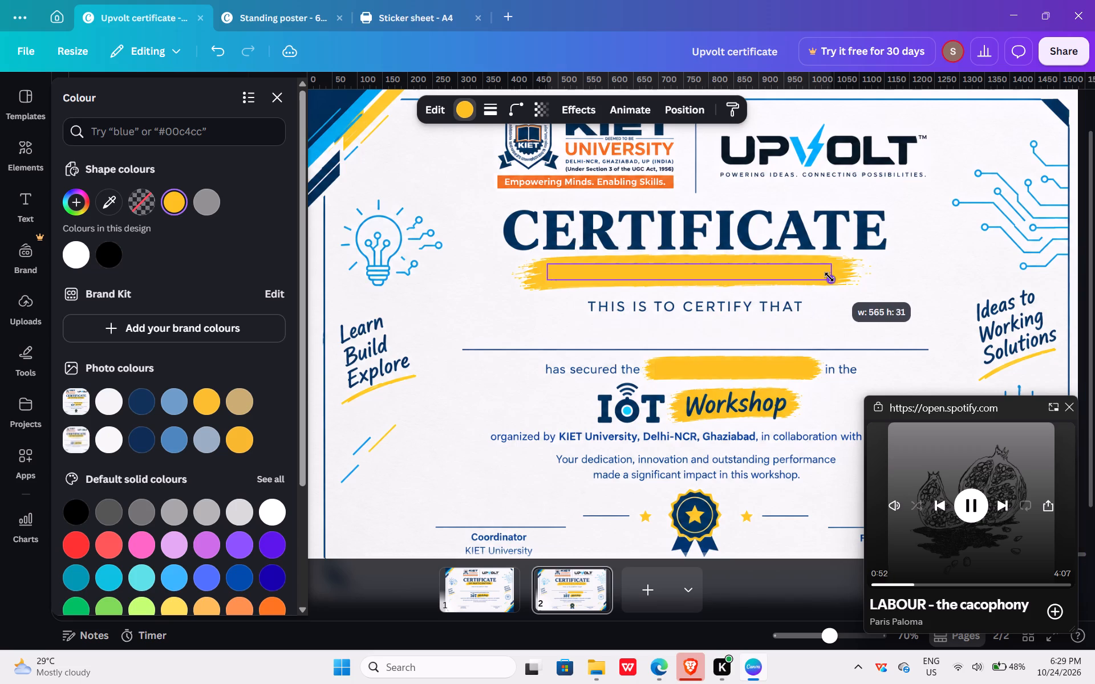
{"action": "left_click_drag", "start_coordinate": [829, 277], "coordinate": [829, 280]}
{"action": "left_click", "coordinate": [795, 328]}
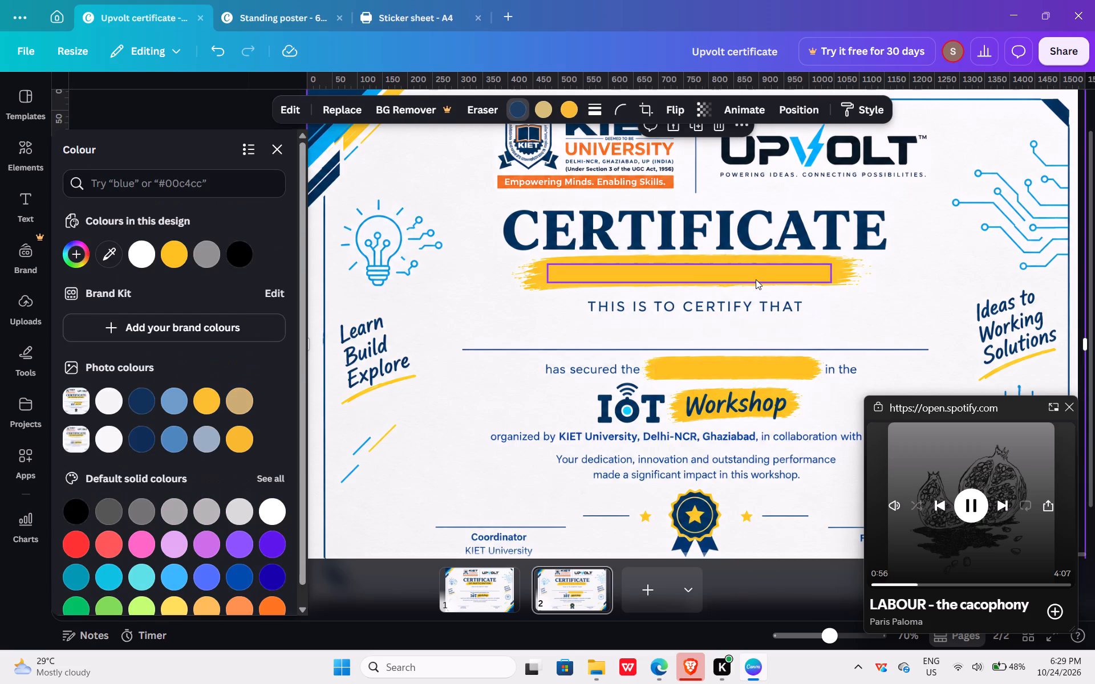
{"action": "left_click", "coordinate": [756, 279]}
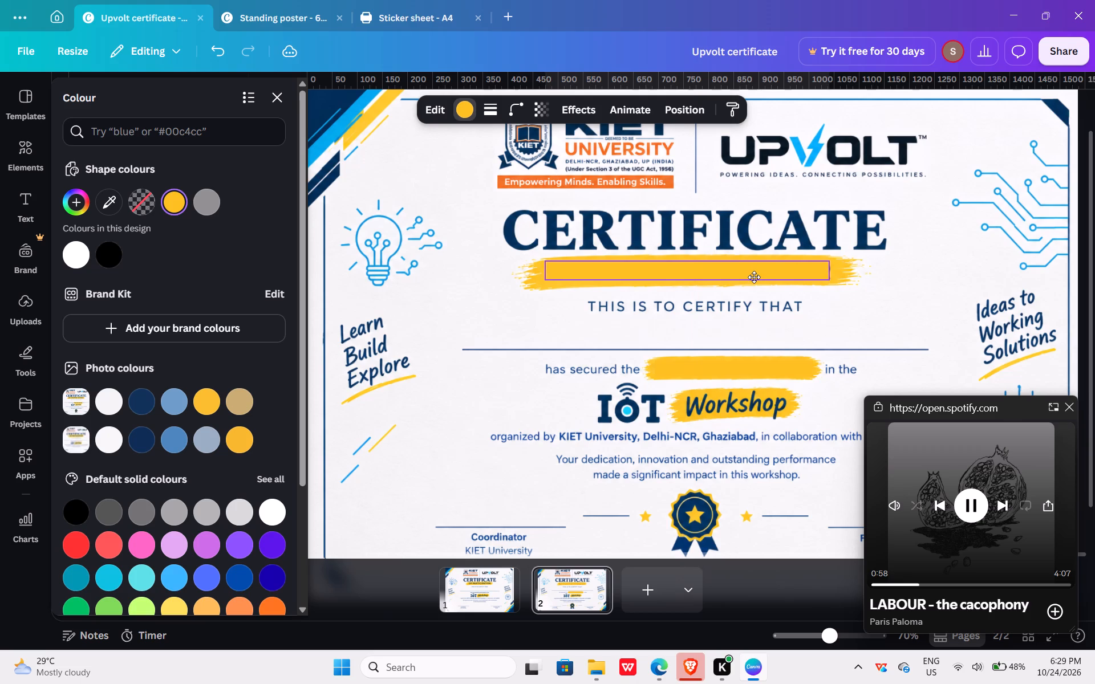
{"action": "left_click", "coordinate": [819, 331]}
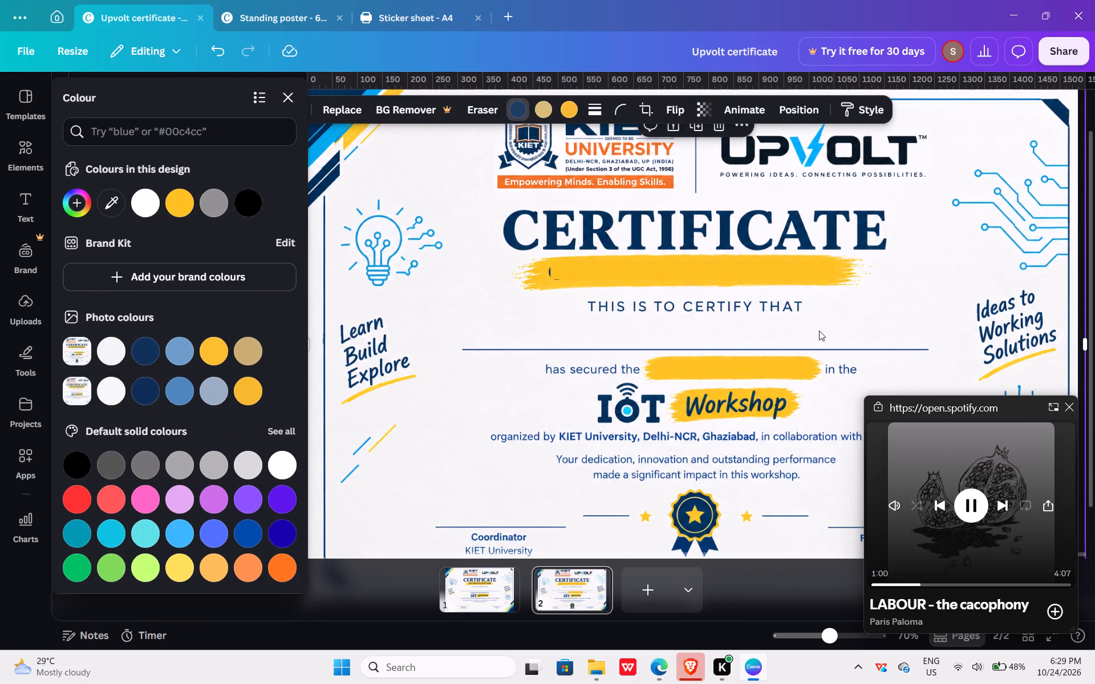
Extend the title bar's start edge slightly to cover the exposed remnant of the letter O.
{"action": "scroll", "coordinate": [544, 311], "scroll_direction": "right", "scroll_amount": 4}
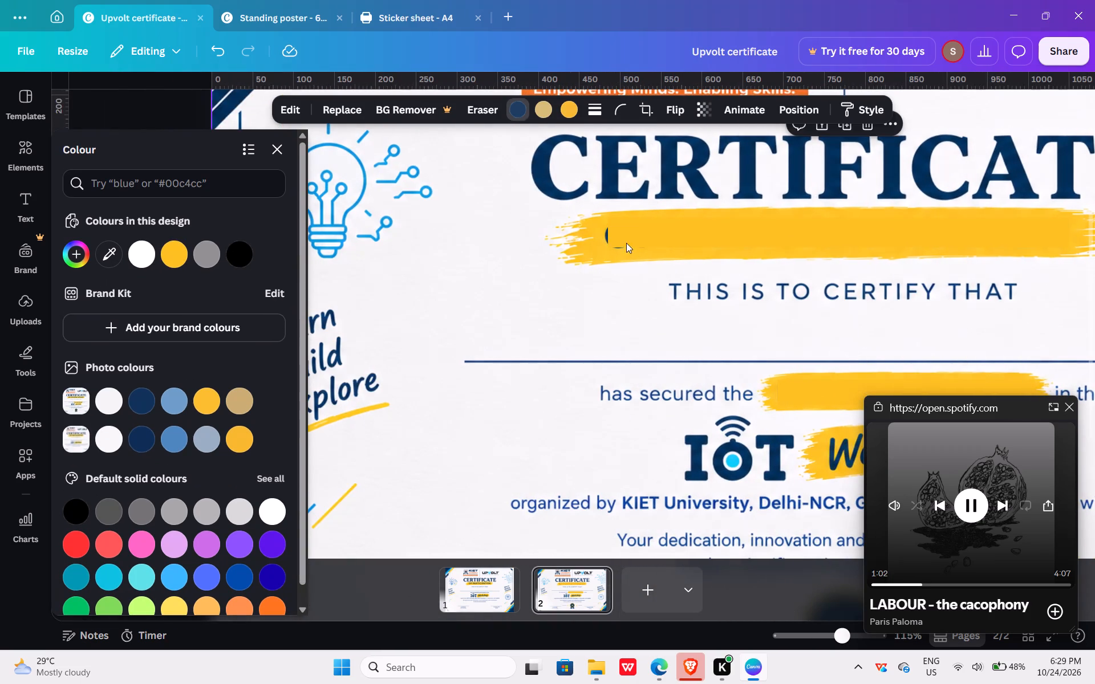
{"action": "left_click", "coordinate": [639, 230]}
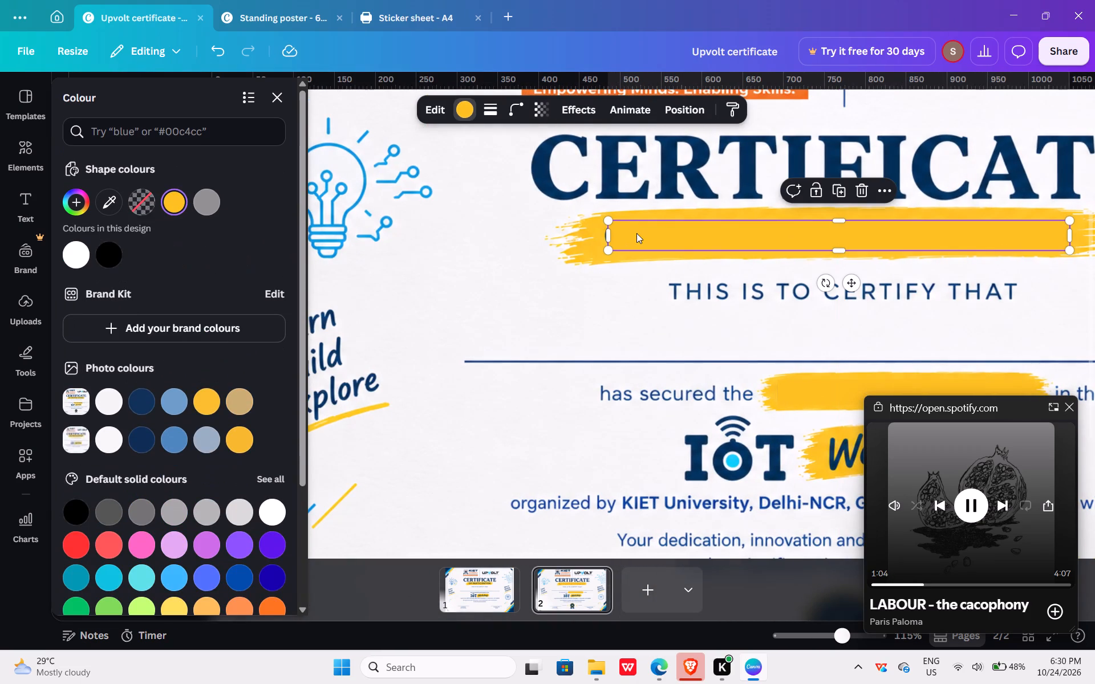
{"action": "left_click", "coordinate": [607, 235]}
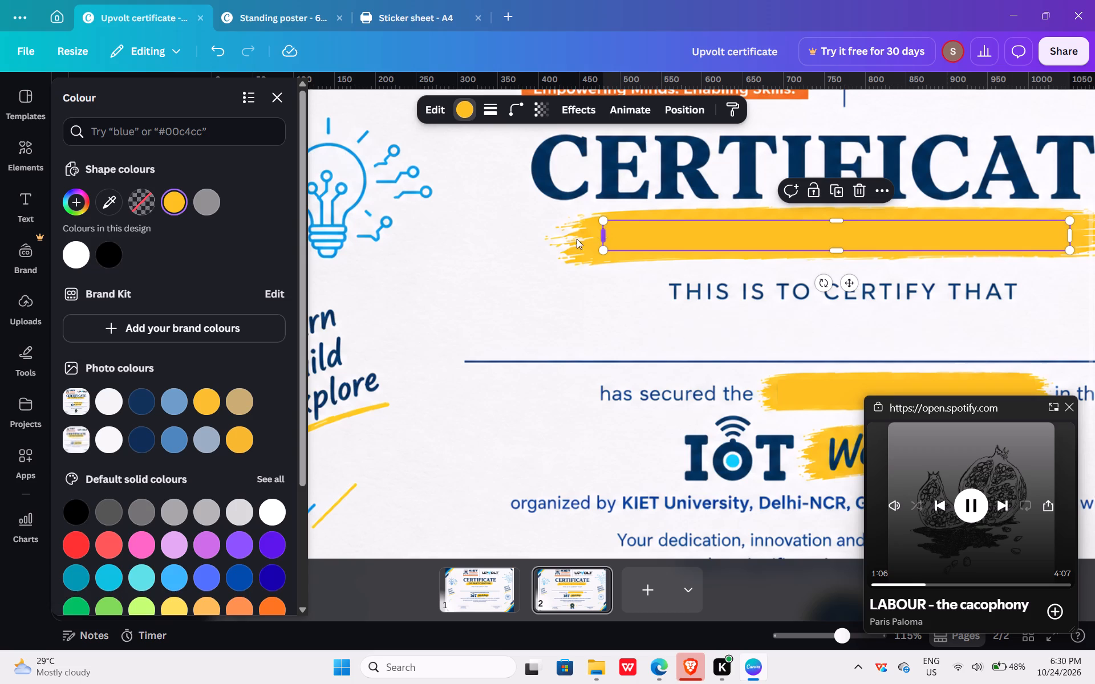
{"action": "left_click", "coordinate": [505, 268]}
{"action": "scroll", "coordinate": [505, 268], "scroll_direction": "left", "scroll_amount": 1}
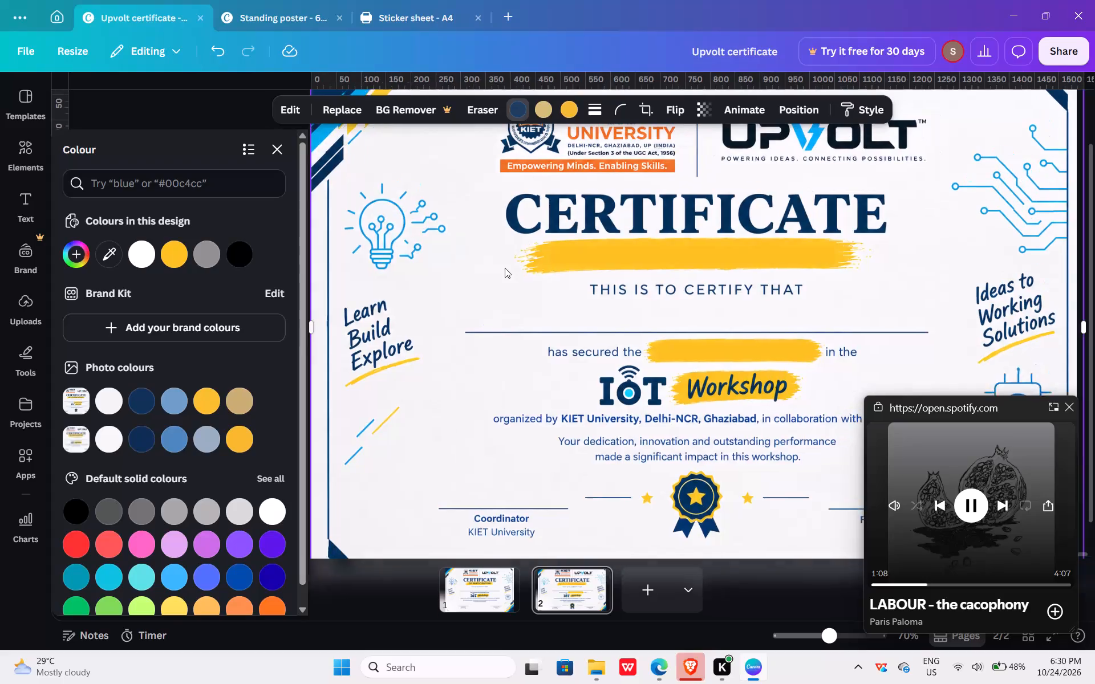
{"action": "scroll", "coordinate": [505, 268], "scroll_direction": "left", "scroll_amount": 1}
{"action": "scroll", "coordinate": [505, 268], "scroll_direction": "up", "scroll_amount": 1}
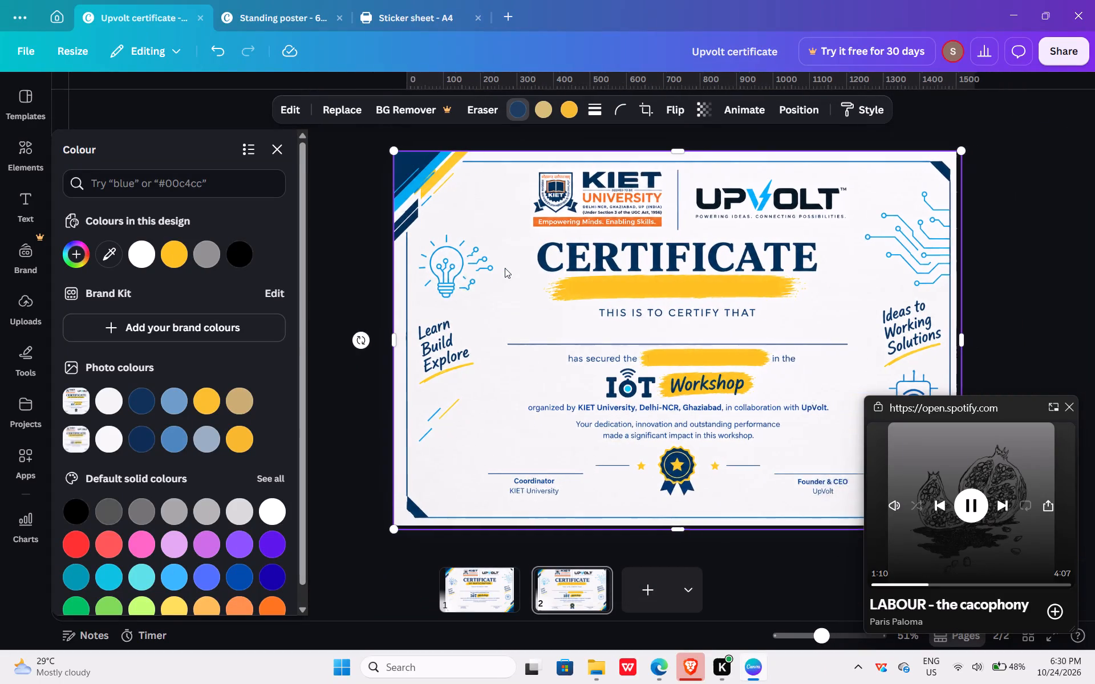
Switch to Microsoft Edge, close the spotify search page, and search the web for 1st place certificate.
{"action": "left_click", "coordinate": [651, 683]}
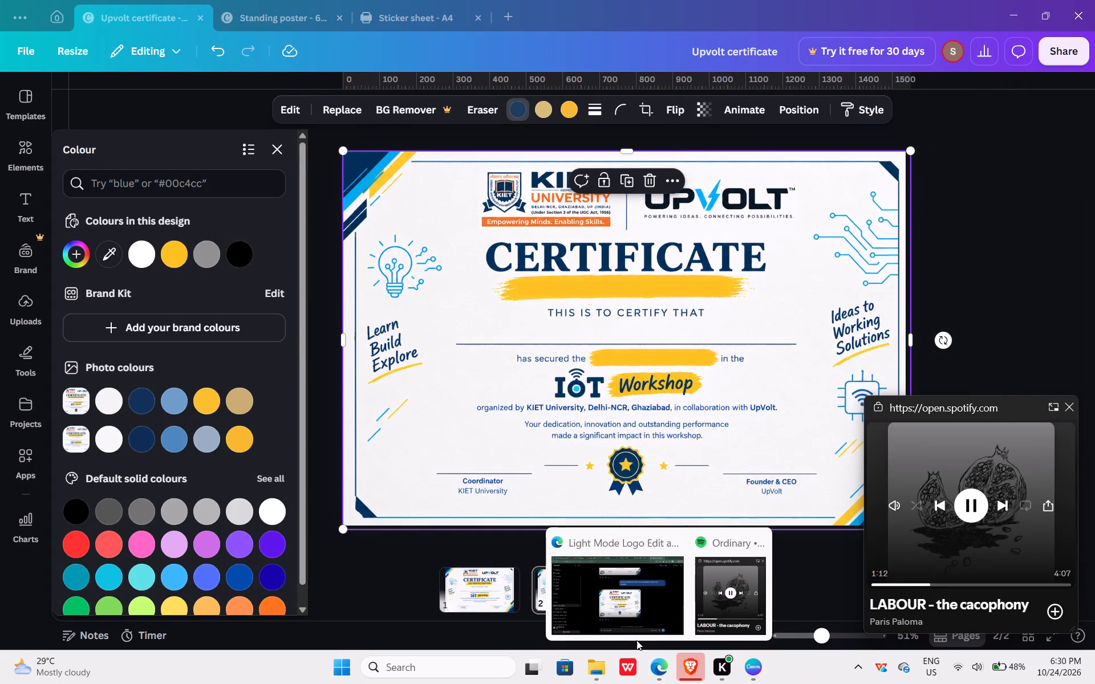
{"action": "left_click", "coordinate": [645, 616]}
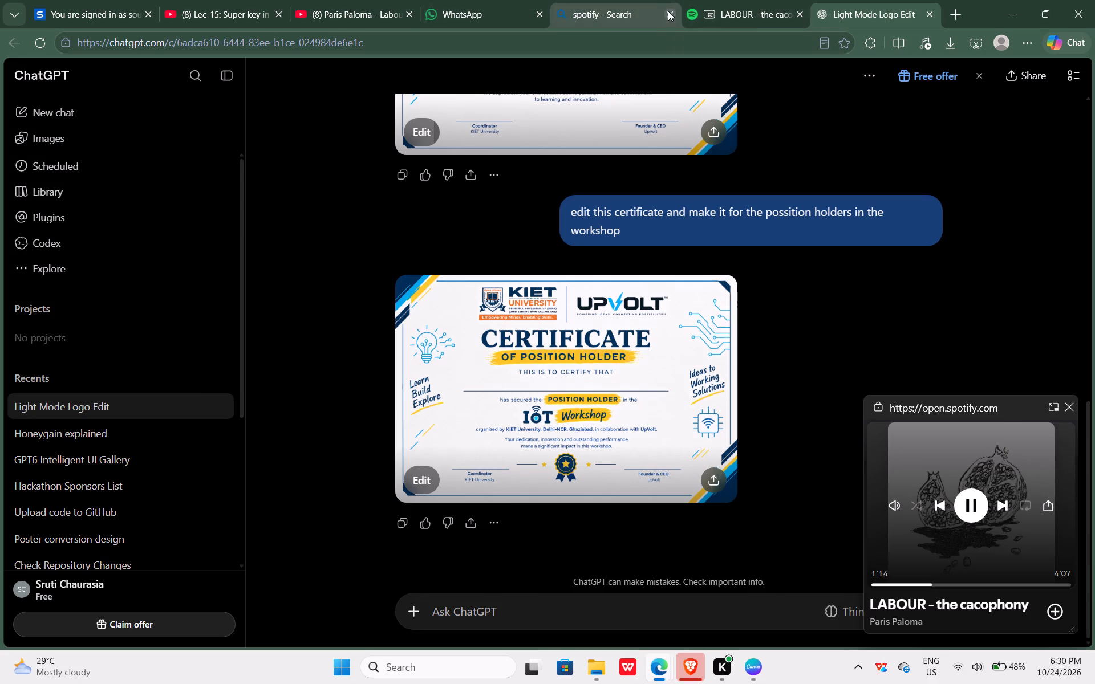
{"action": "left_click", "coordinate": [668, 10]}
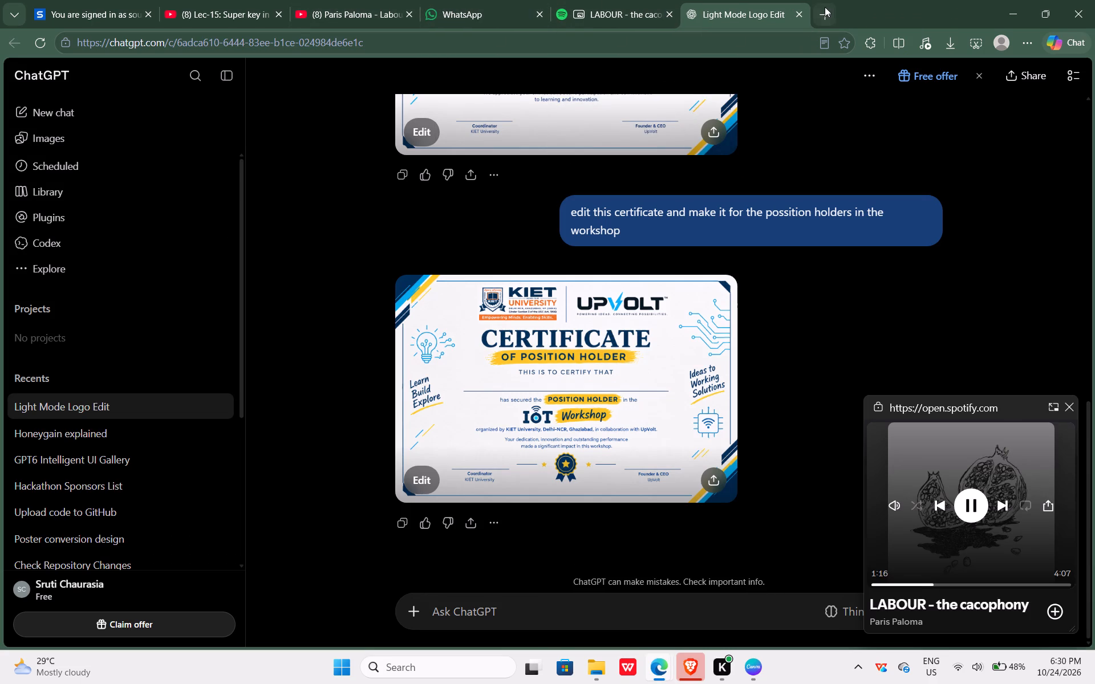
{"action": "left_click", "coordinate": [828, 10]}
{"action": "left_click", "coordinate": [569, 152]}
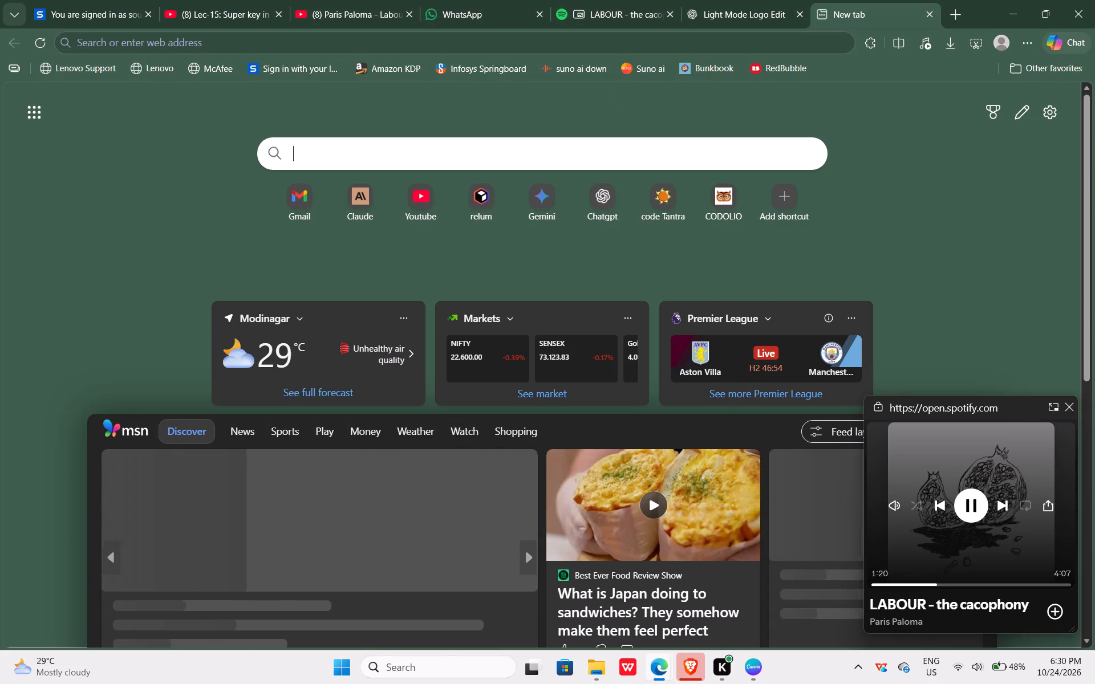
{"action": "type", "text": "1e"}
{"action": "key", "text": "BackSpace"}
{"action": "type", "text": "rs"}
{"action": "key", "text": "BackSpace"}
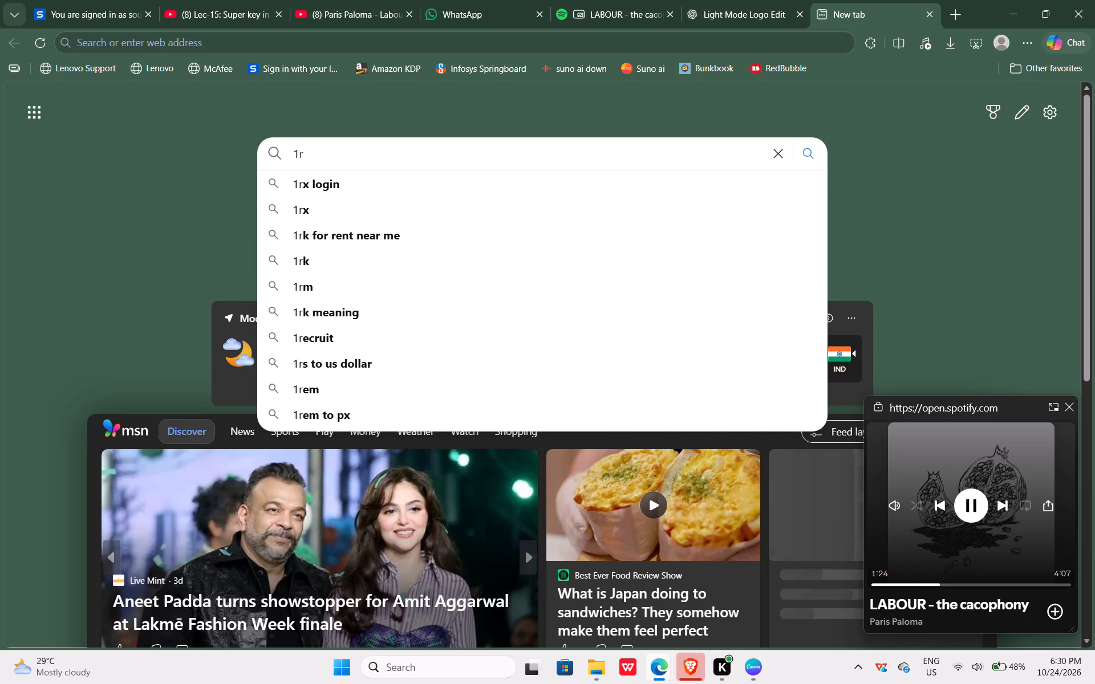
{"action": "key", "text": "BackSpace"}
{"action": "type", "text": "st place certificate"}
{"action": "key", "text": "space"}
{"action": "key", "text": "Return"}
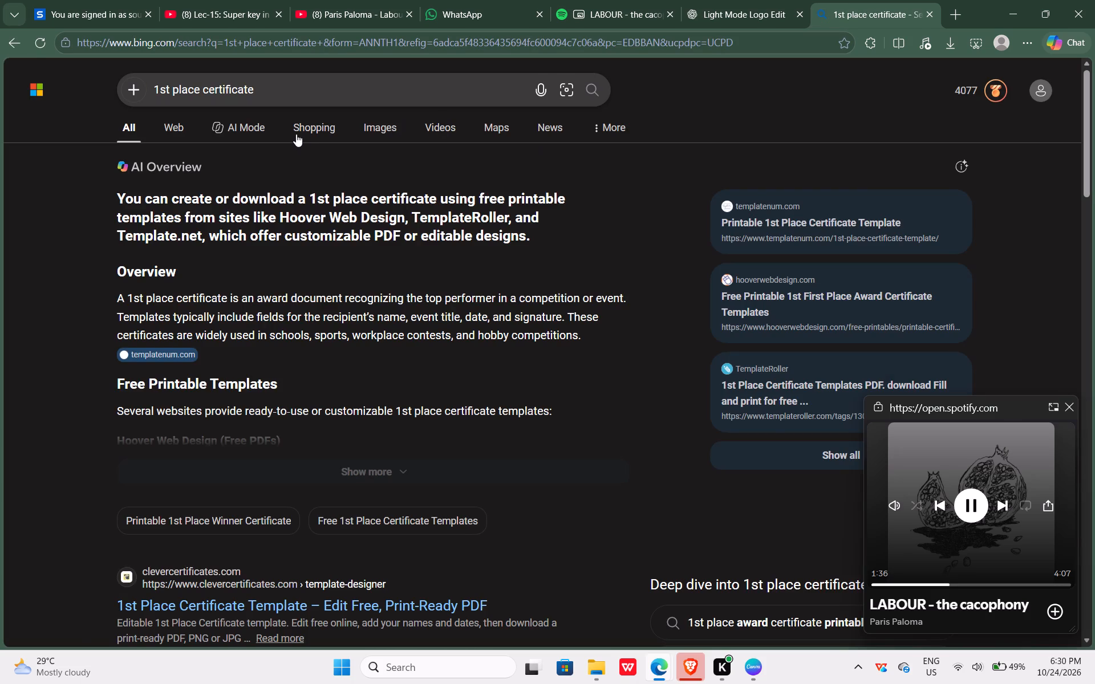
Browse the image results for 1st place certificate to examine example layouts and wording.
{"action": "left_click", "coordinate": [365, 128]}
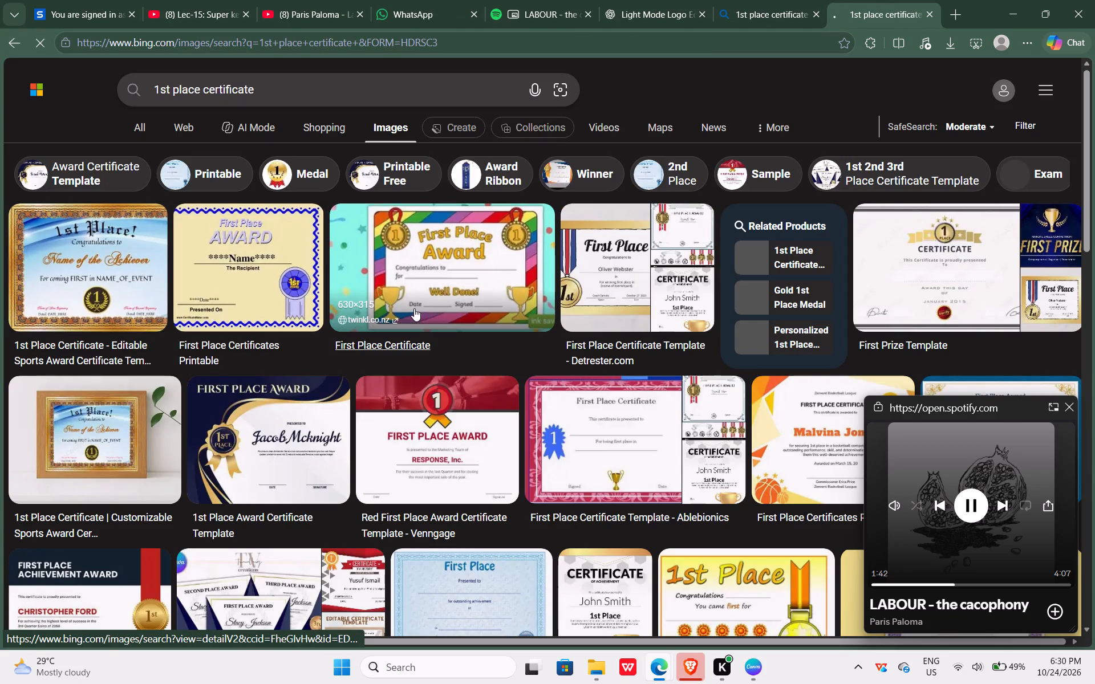
{"action": "scroll", "coordinate": [474, 458], "scroll_direction": "down", "scroll_amount": 3}
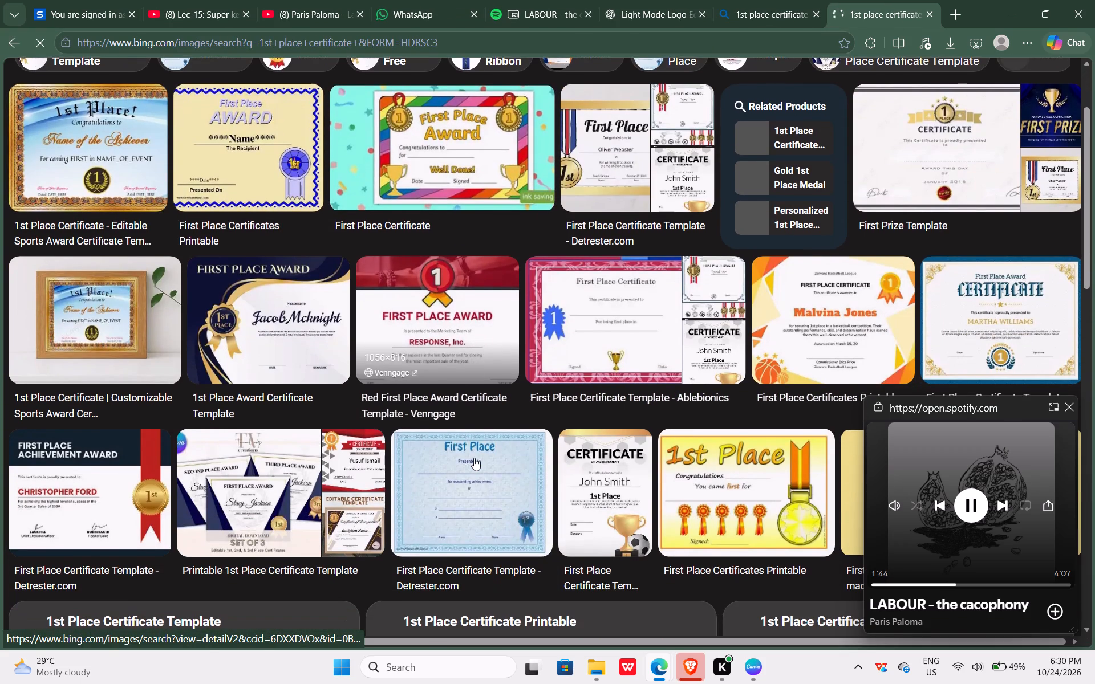
{"action": "scroll", "coordinate": [474, 458], "scroll_direction": "down", "scroll_amount": 3}
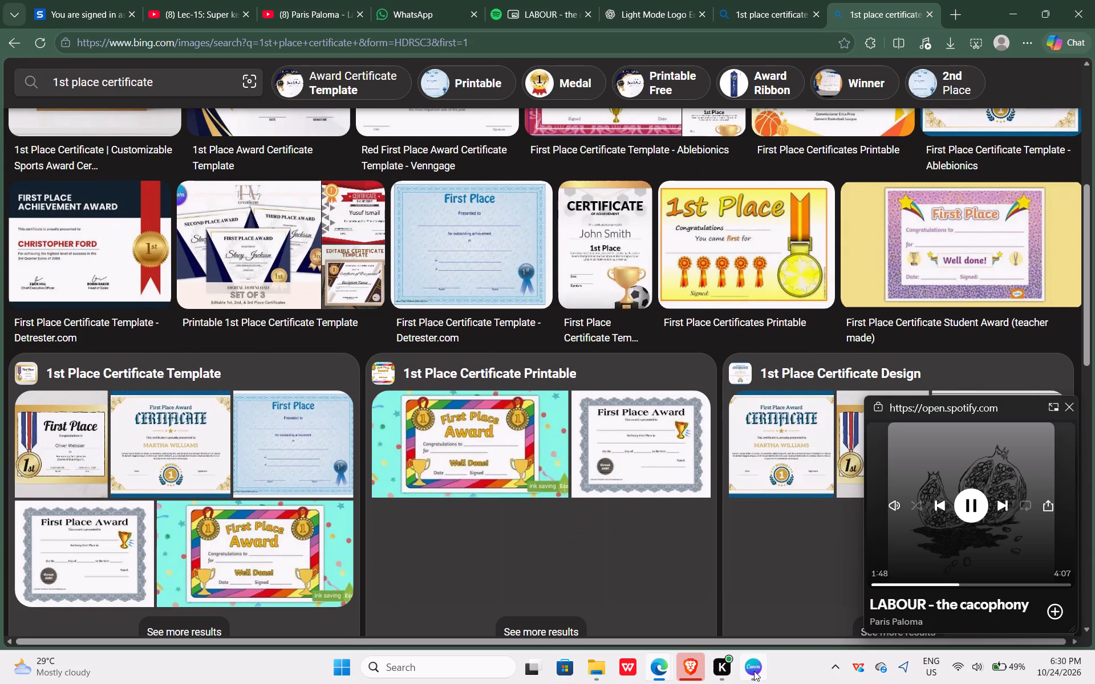
Switch back to the Upvolt certificate in Canva, check page 1, and return to page 2 with the colour settings closed.
{"action": "left_click", "coordinate": [754, 671]}
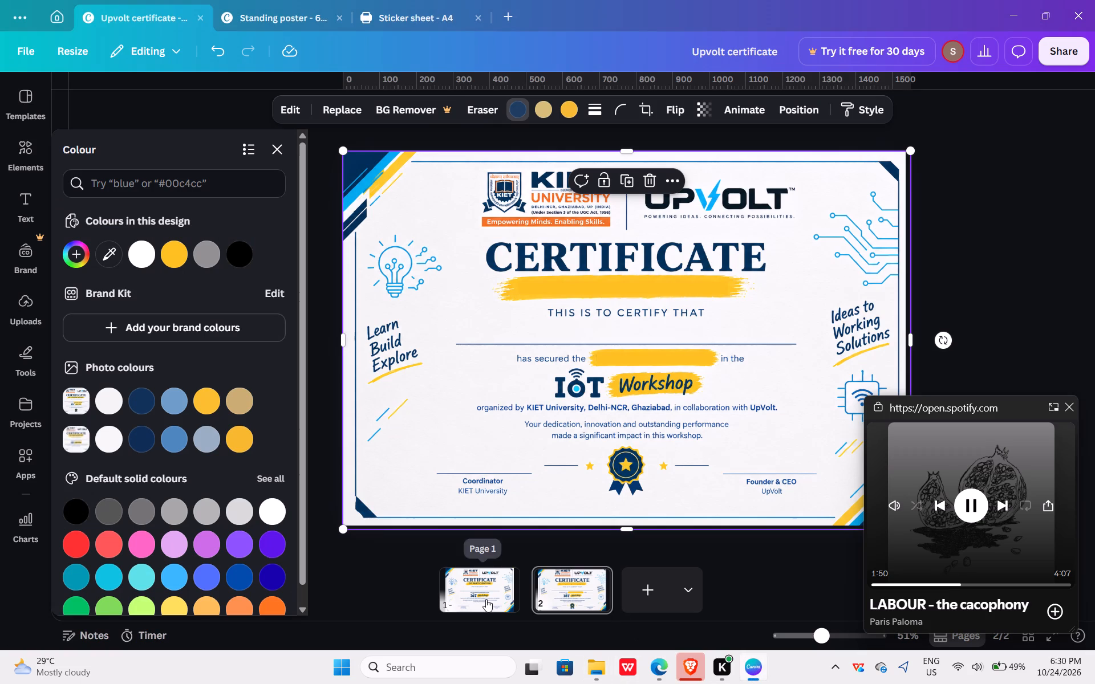
{"action": "left_click", "coordinate": [486, 599]}
{"action": "left_click", "coordinate": [581, 590]}
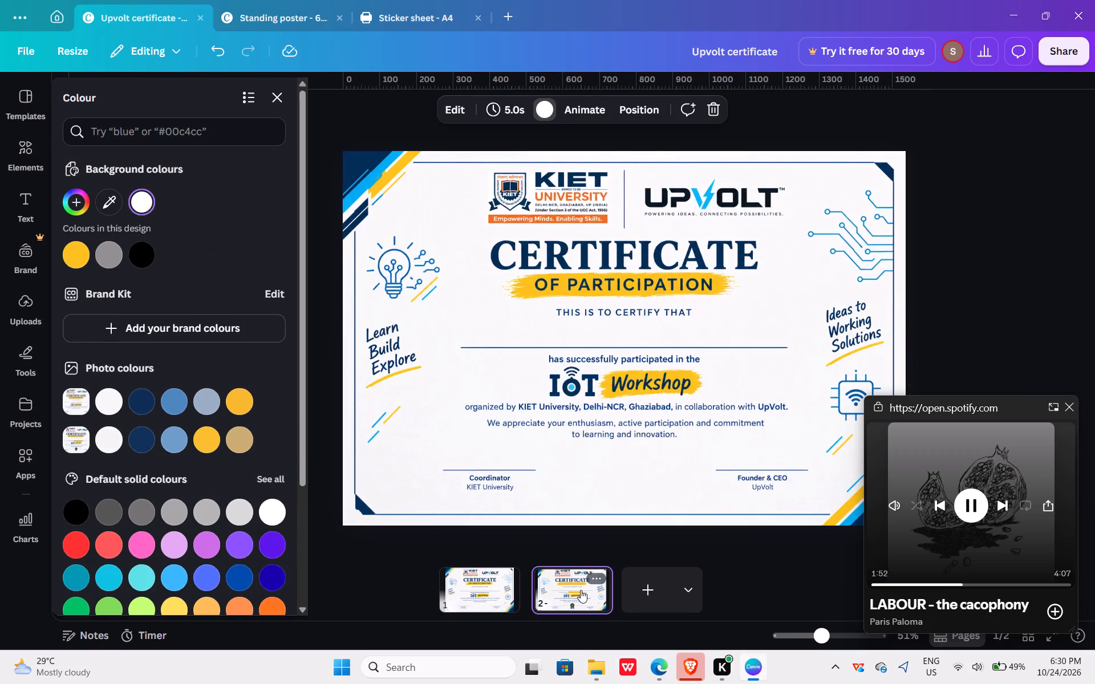
{"action": "left_click", "coordinate": [594, 292]}
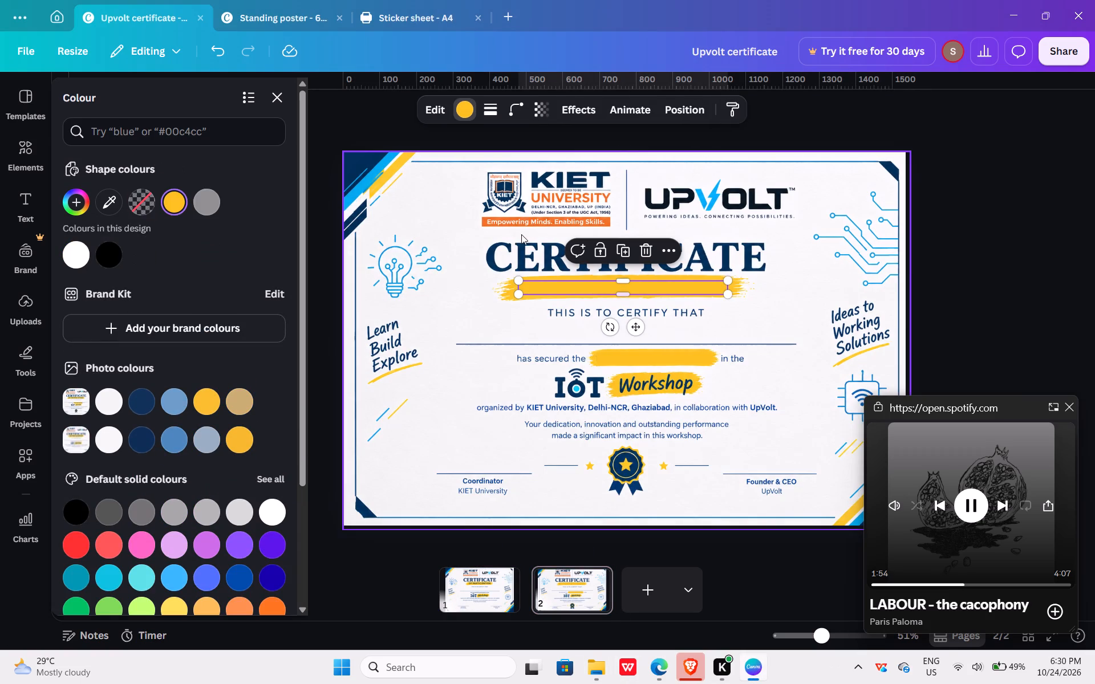
{"action": "left_click", "coordinate": [441, 105]}
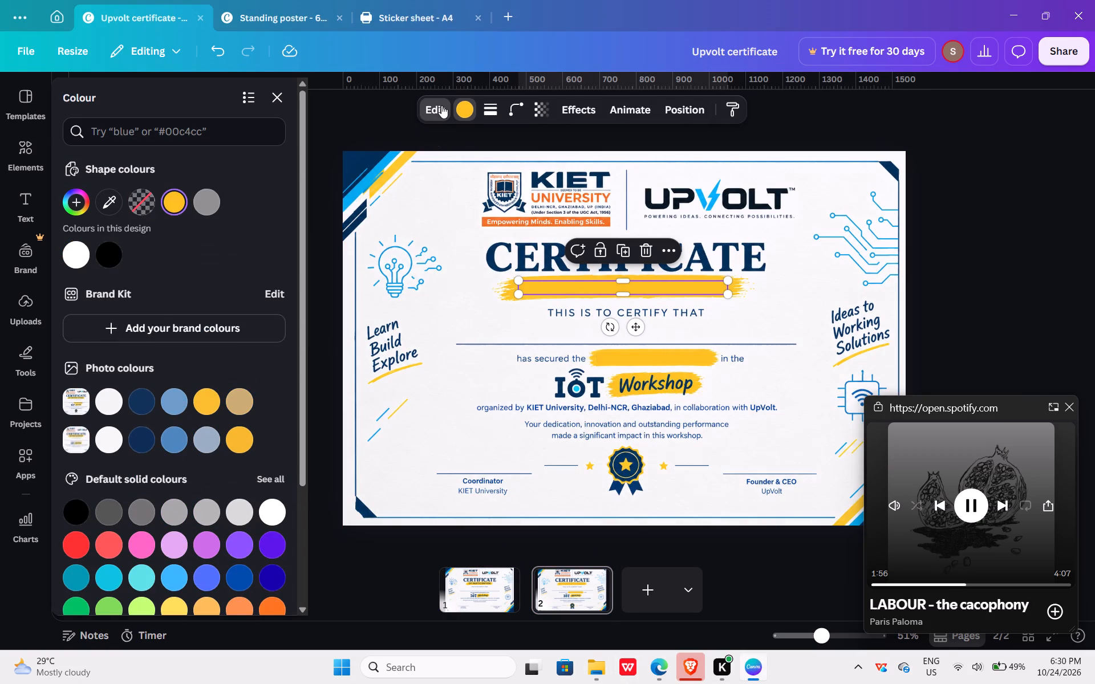
{"action": "left_click", "coordinate": [267, 92]}
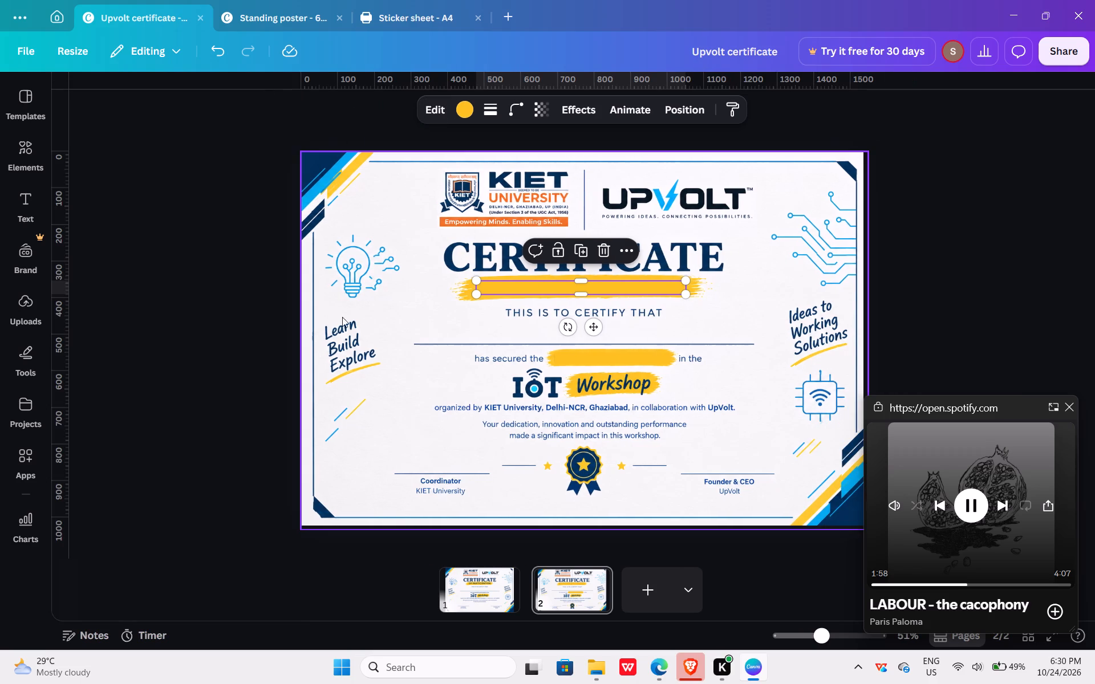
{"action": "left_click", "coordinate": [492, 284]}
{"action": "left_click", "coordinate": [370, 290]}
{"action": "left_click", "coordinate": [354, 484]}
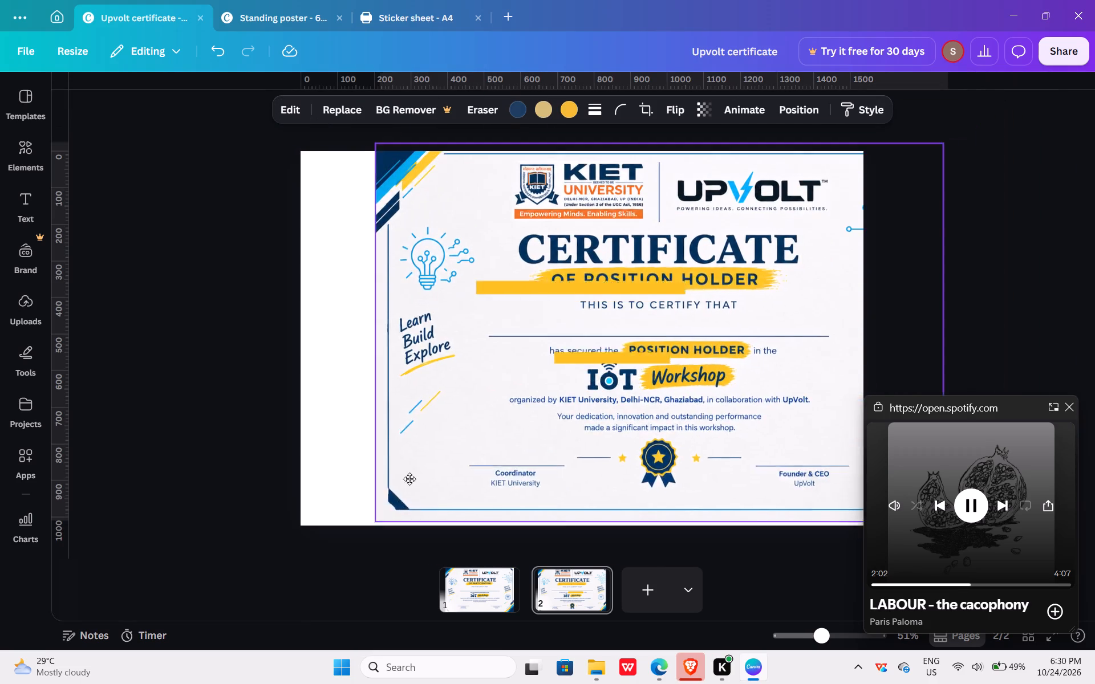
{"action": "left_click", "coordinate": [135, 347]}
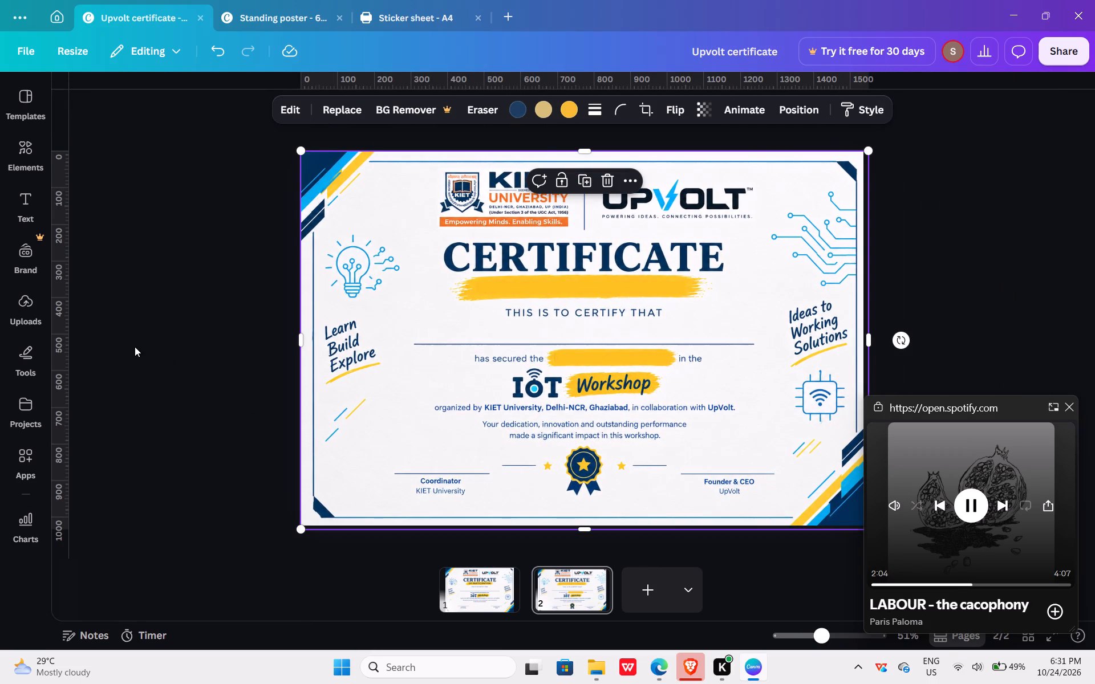
Select both yellow masking bars on page 2 and group them.
{"action": "left_click_drag", "start_coordinate": [135, 347], "coordinate": [164, 177]}
{"action": "left_click_drag", "start_coordinate": [233, 109], "coordinate": [427, 266]}
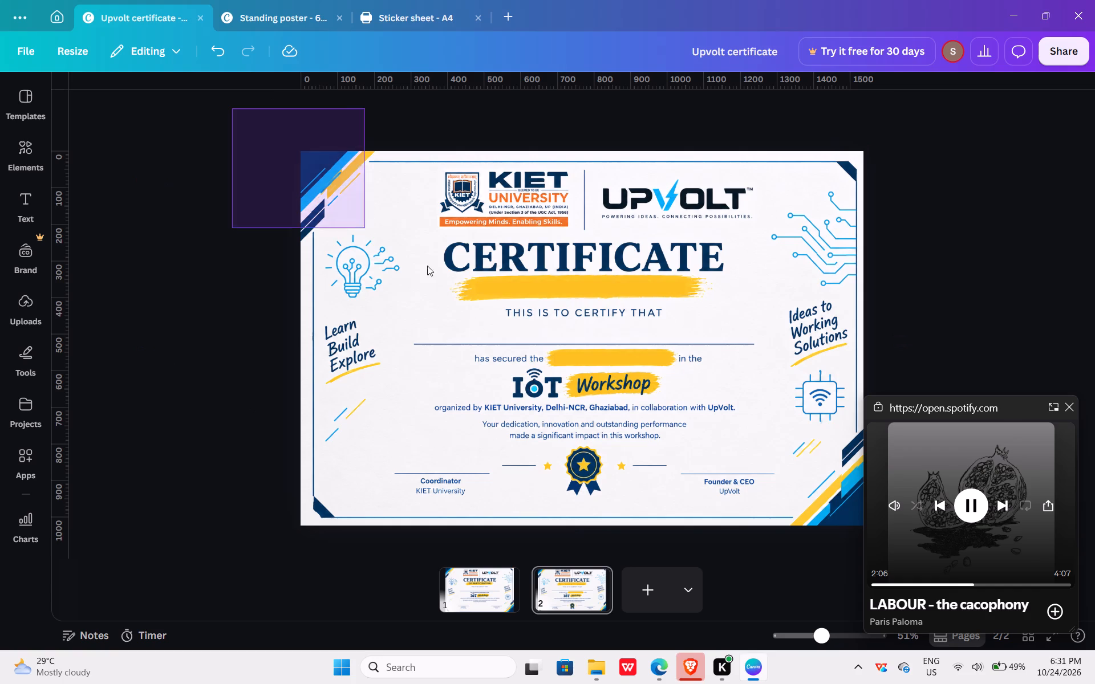
{"action": "left_click_drag", "start_coordinate": [427, 266], "coordinate": [926, 549]}
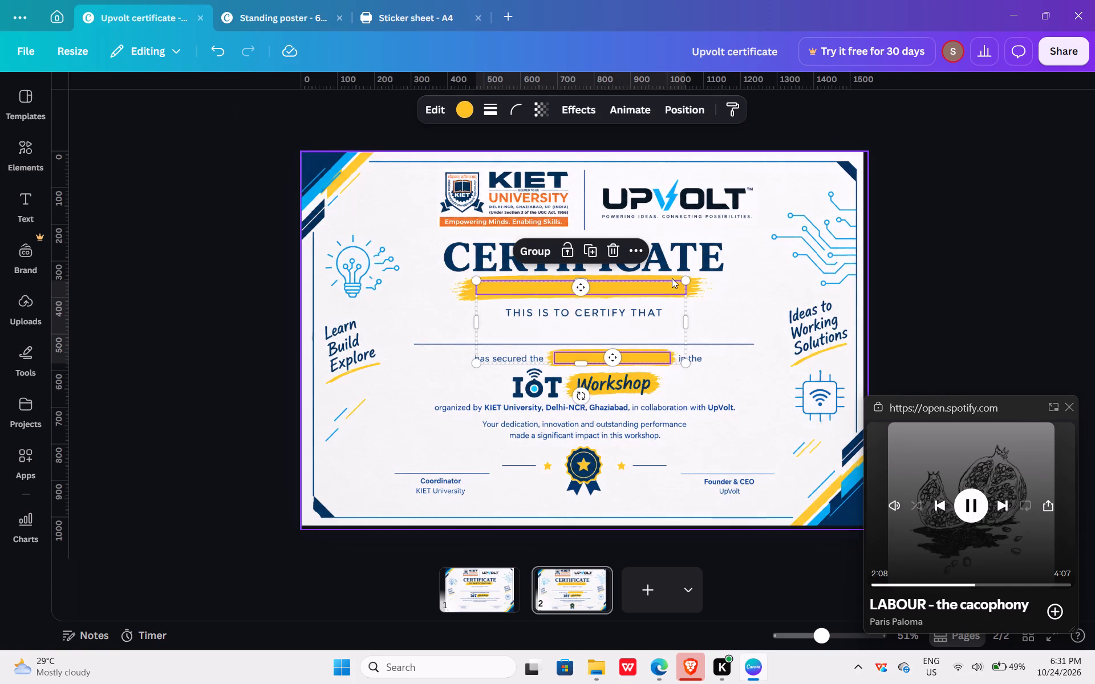
{"action": "left_click", "coordinate": [538, 244]}
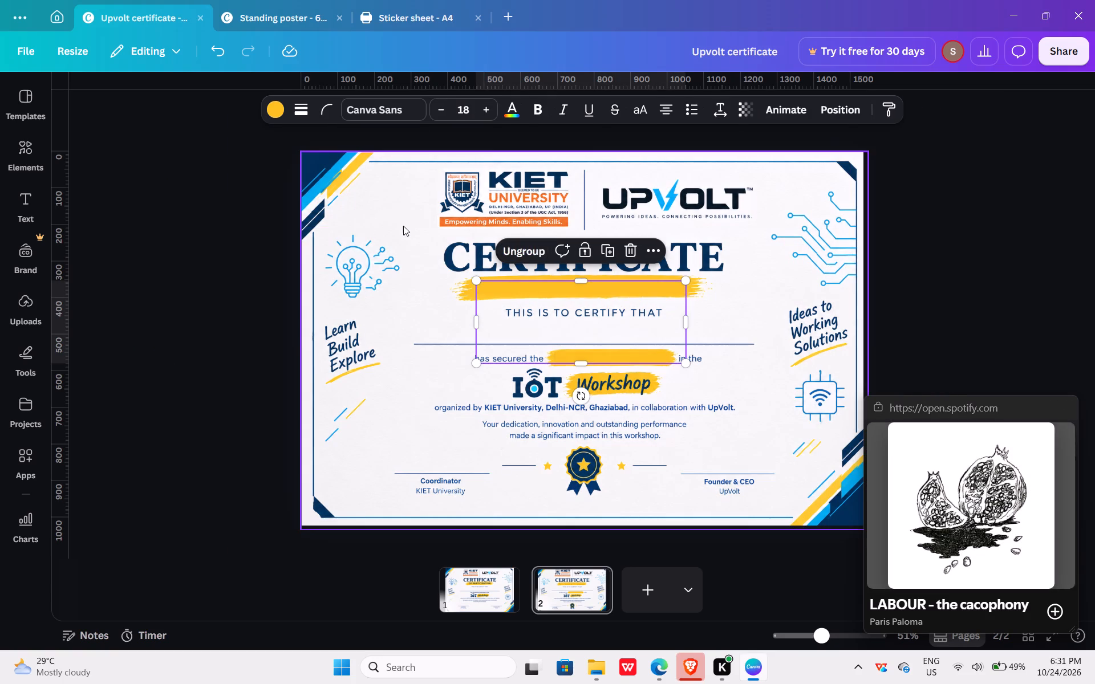
Ungroup the two yellow masking bars on page 2.
{"action": "left_click", "coordinate": [403, 226]}
{"action": "left_click", "coordinate": [330, 428]}
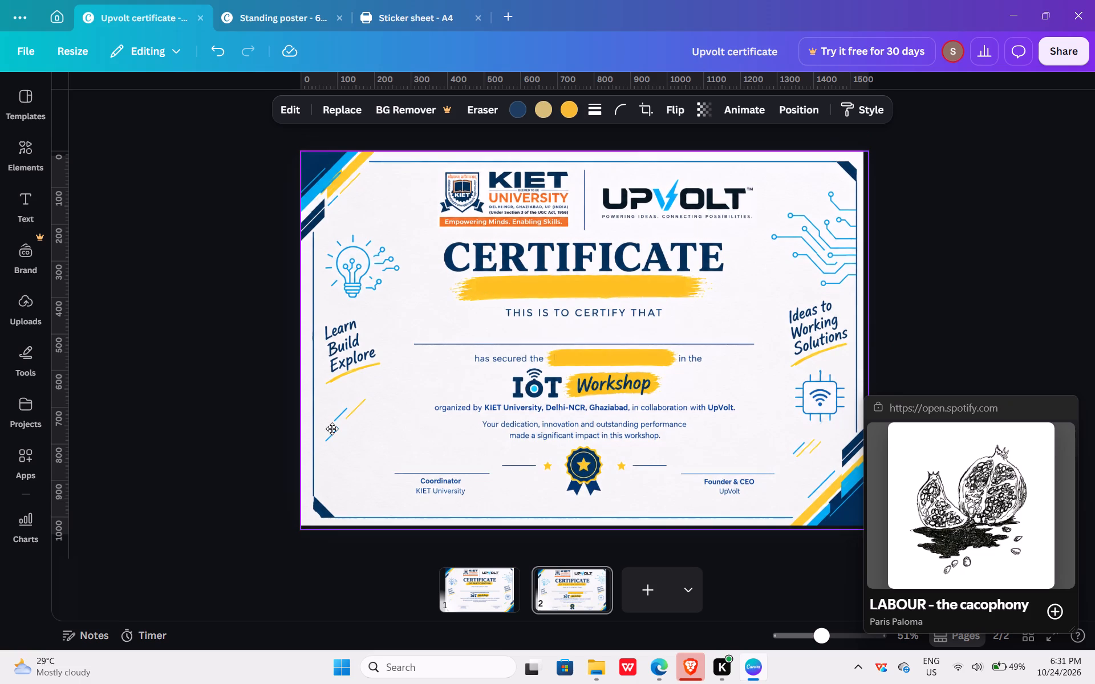
{"action": "left_click", "coordinate": [497, 287]}
{"action": "left_click", "coordinate": [522, 247]}
{"action": "left_click", "coordinate": [427, 305]}
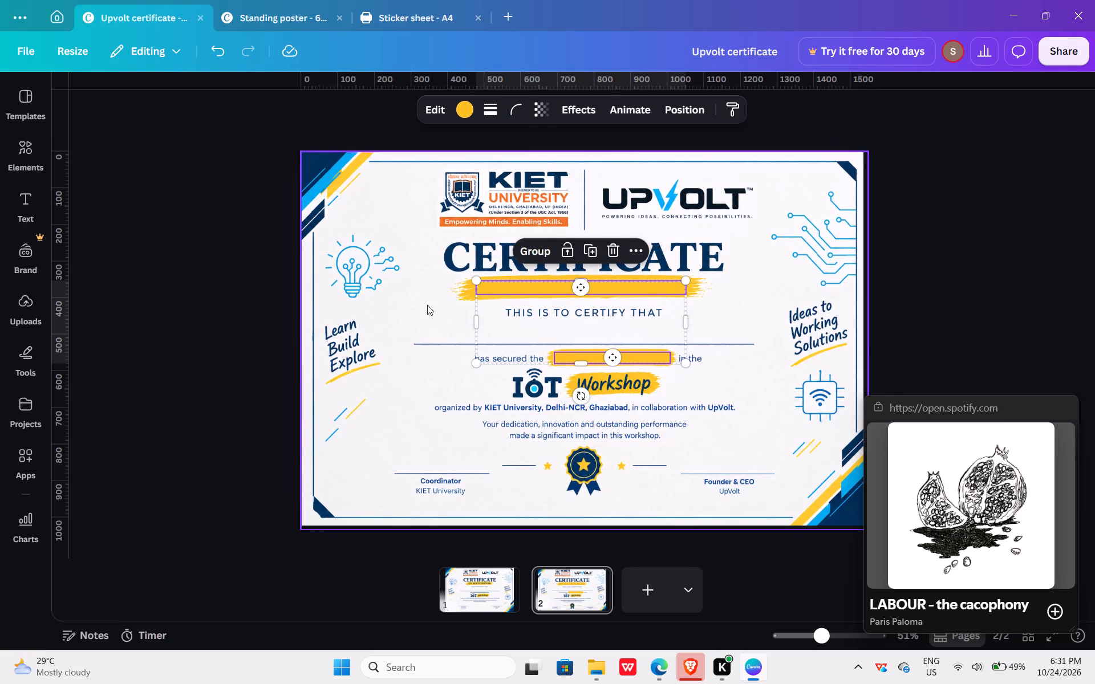
Recolour the upper masking bar with the yellow sampled from the brush stroke beneath the CERTIFICATE title.
{"action": "left_click", "coordinate": [542, 289]}
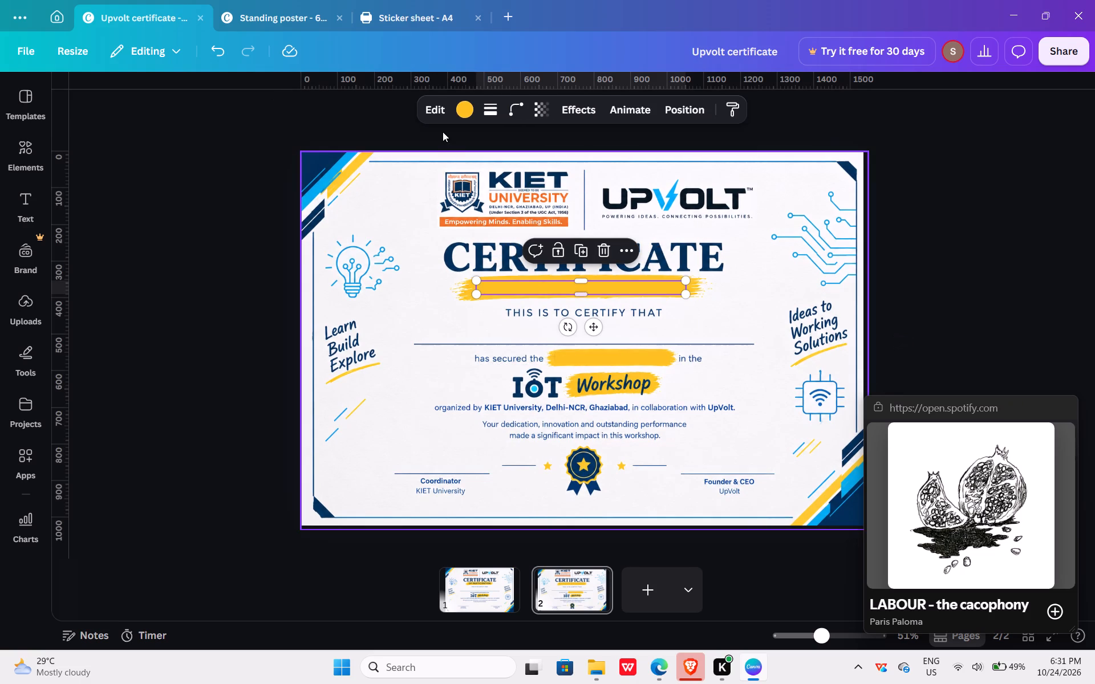
{"action": "left_click", "coordinate": [441, 111]}
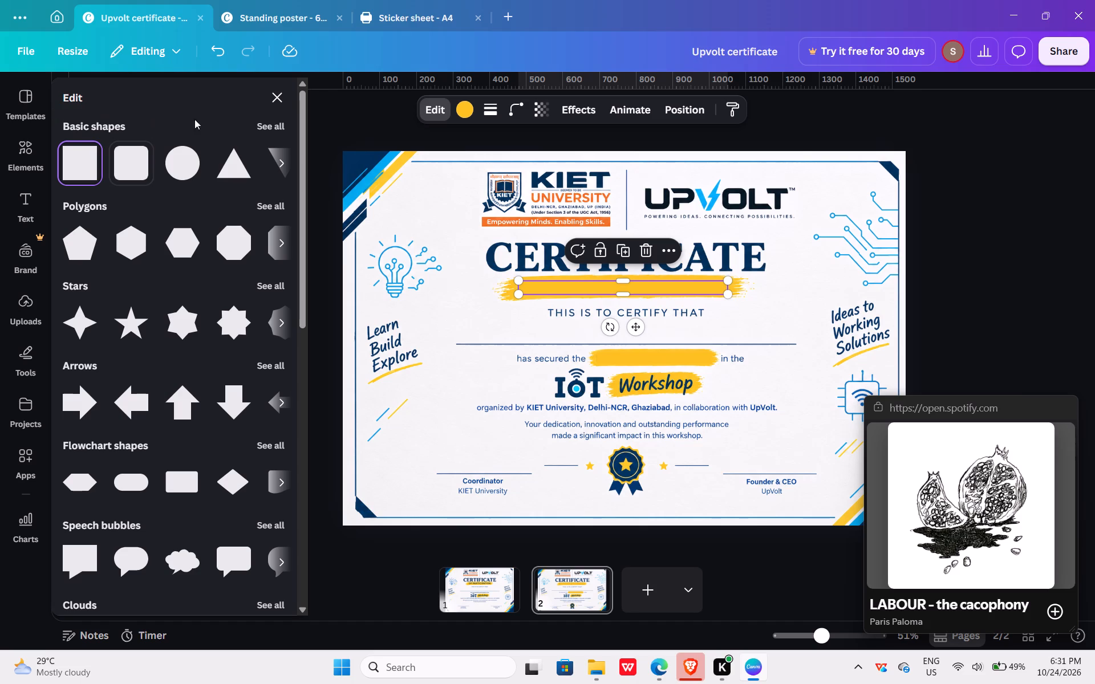
{"action": "left_click", "coordinate": [459, 113]}
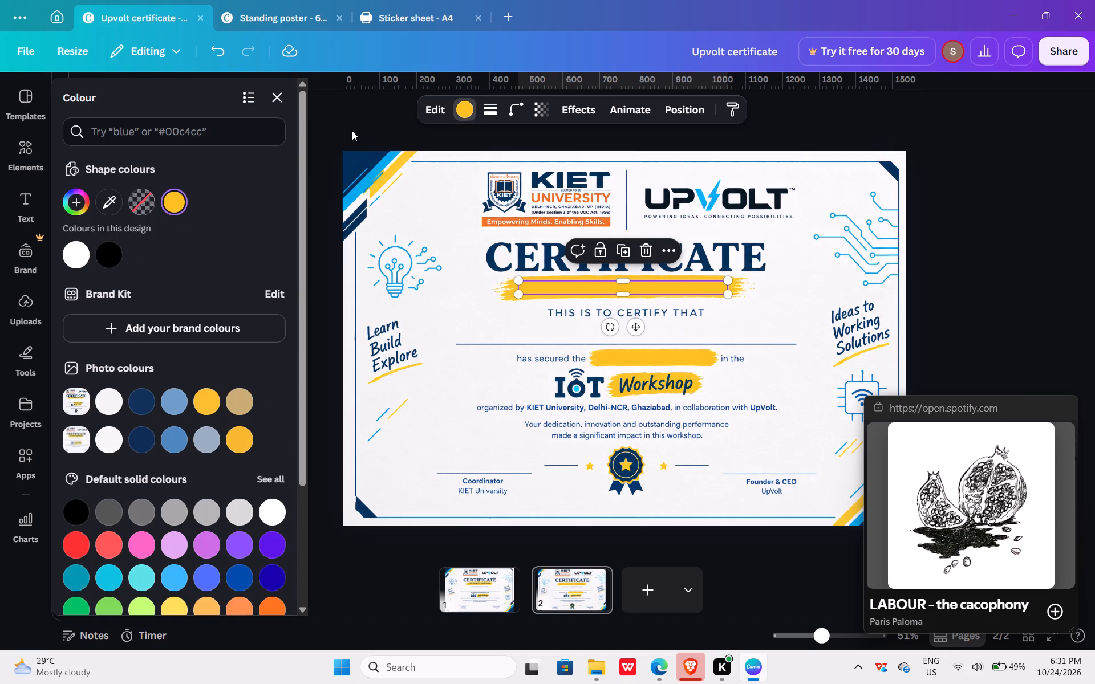
{"action": "left_click", "coordinate": [107, 208]}
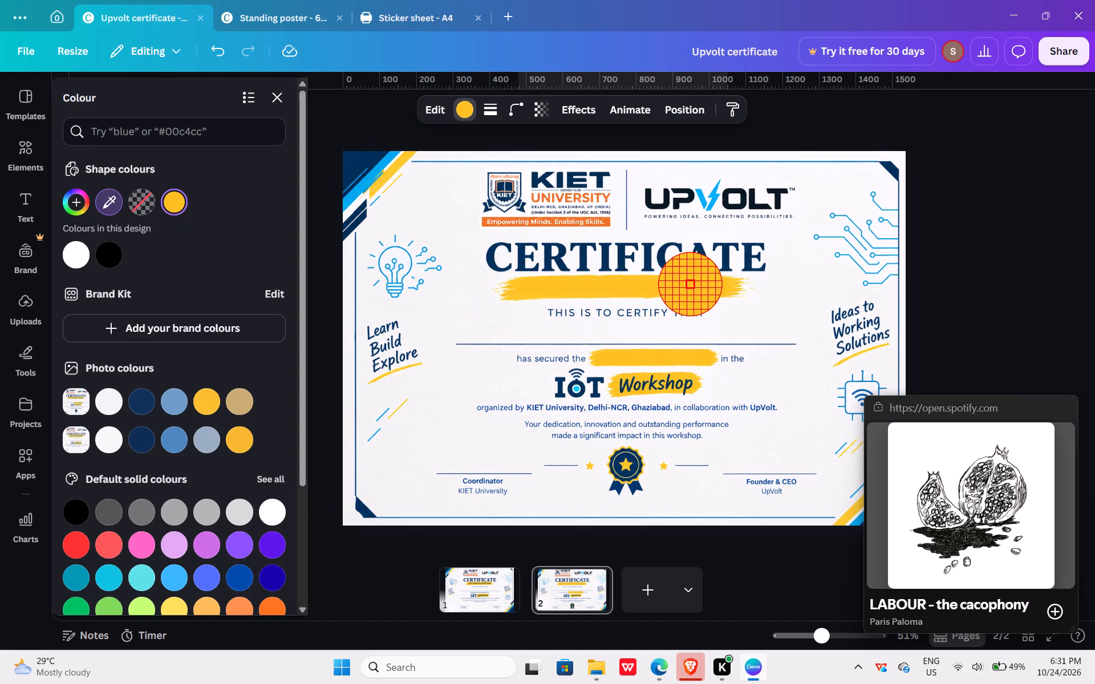
{"action": "left_click", "coordinate": [725, 280]}
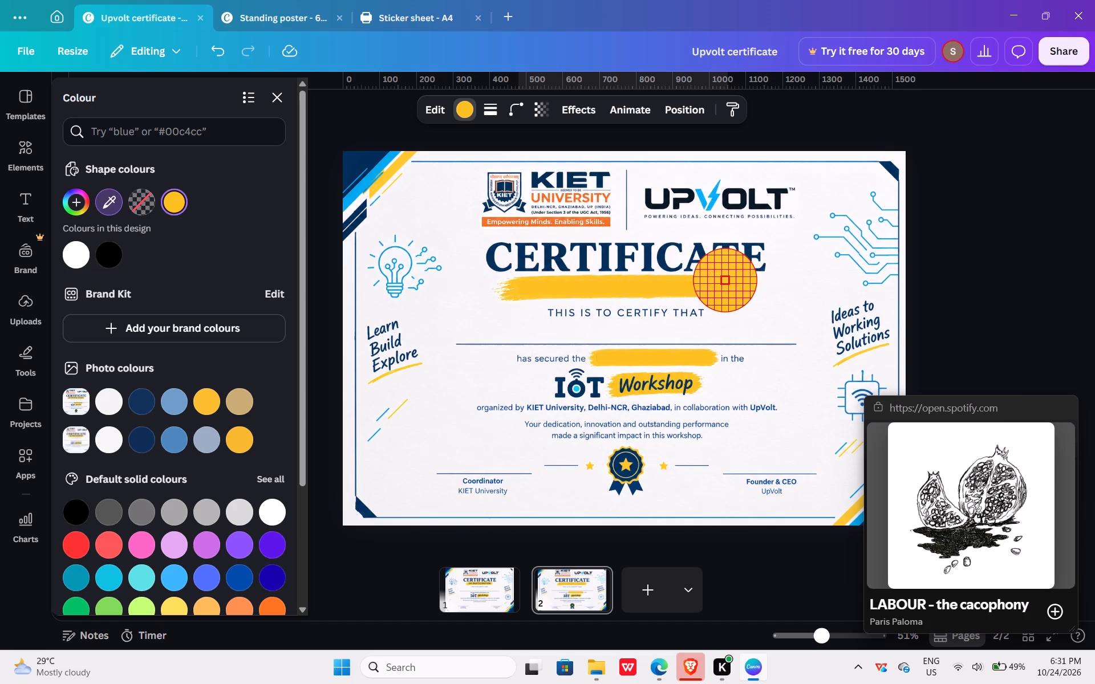
{"action": "left_click", "coordinate": [761, 344]}
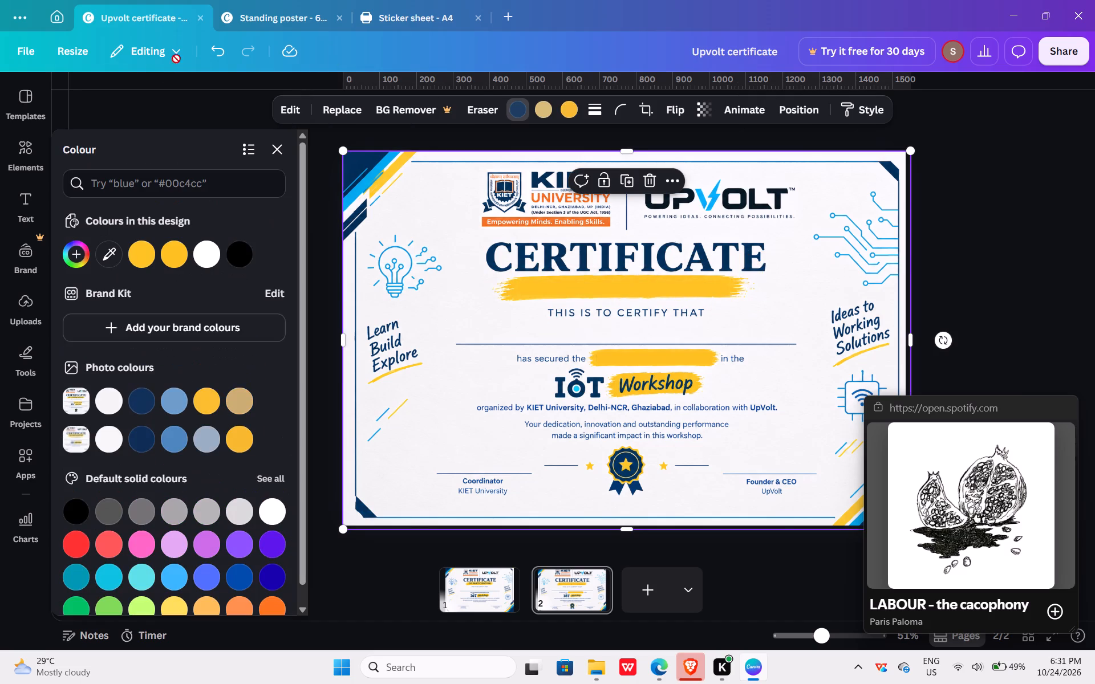
Add a heading text to page 2 reading "of Achivement".
{"action": "left_click", "coordinate": [26, 207]}
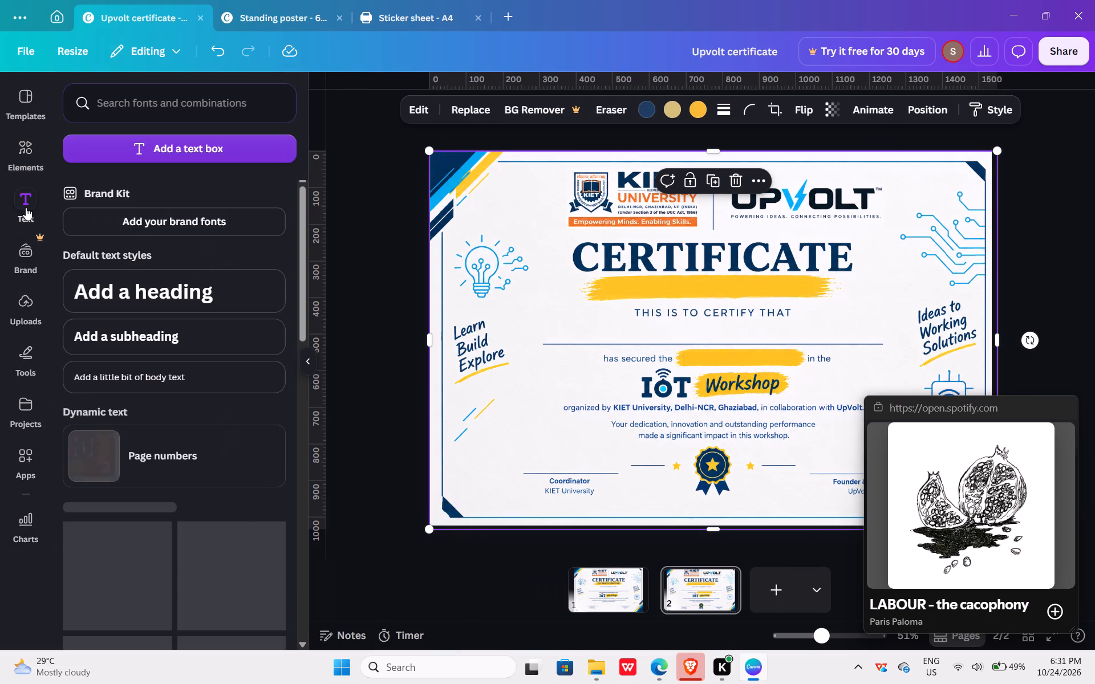
{"action": "scroll", "coordinate": [179, 435], "scroll_direction": "down", "scroll_amount": 2}
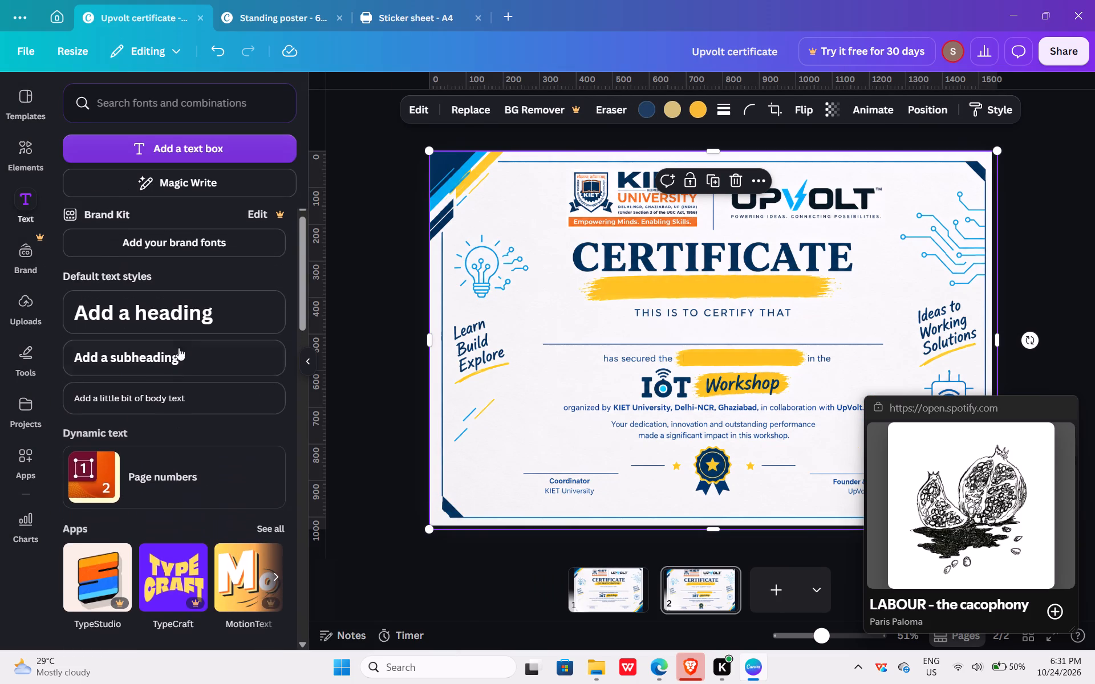
{"action": "left_click", "coordinate": [193, 319]}
{"action": "left_click", "coordinate": [663, 389]}
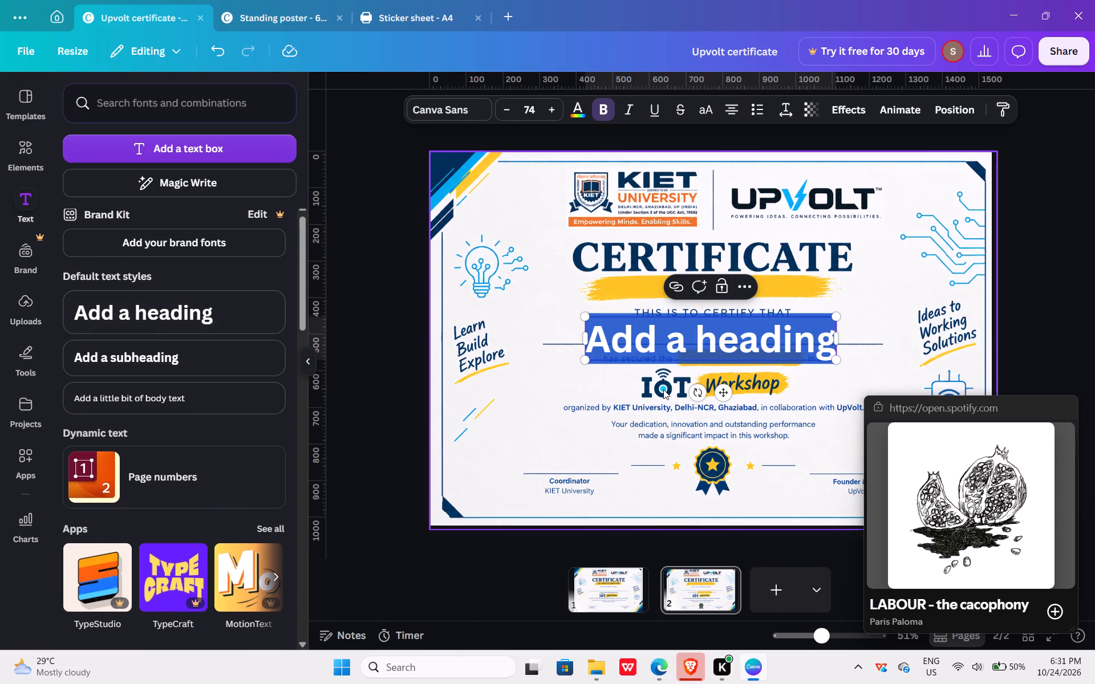
{"action": "left_click", "coordinate": [651, 337]}
{"action": "double_click", "coordinate": [651, 337]}
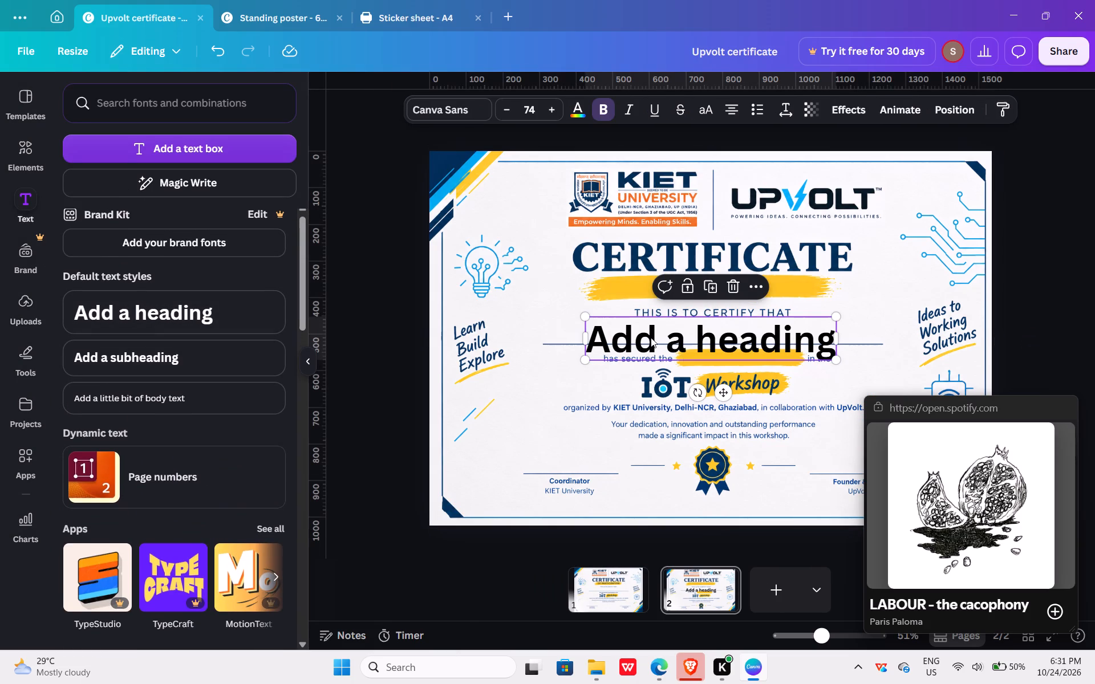
{"action": "type", "text": "of"}
{"action": "key", "text": "space"}
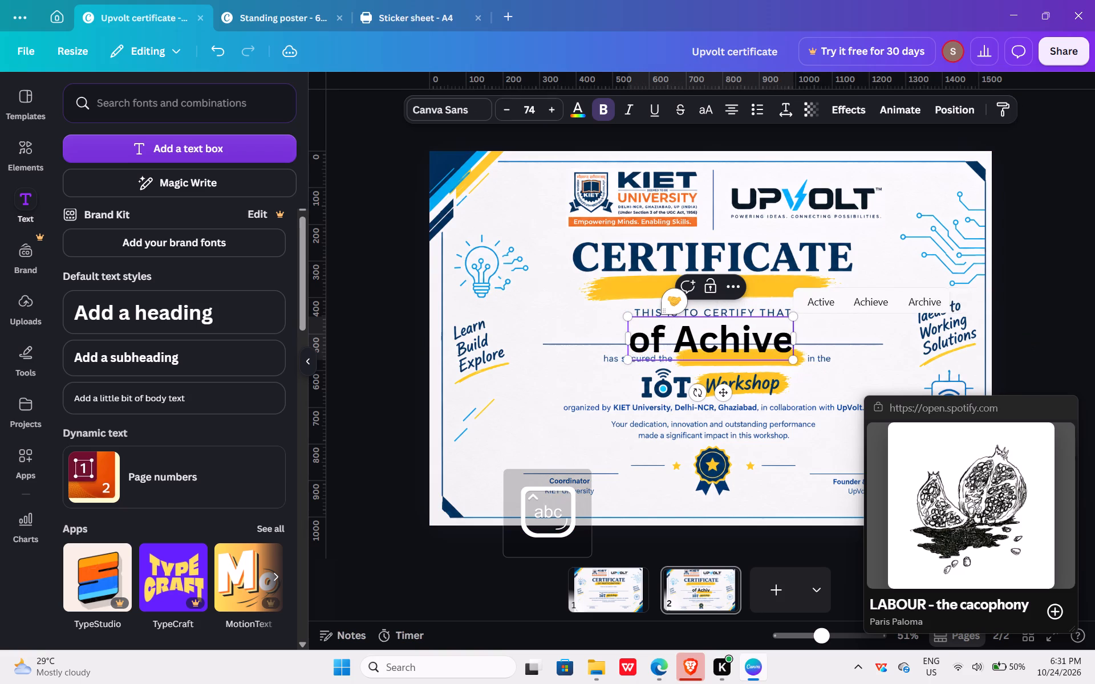
{"action": "key", "text": "n"}
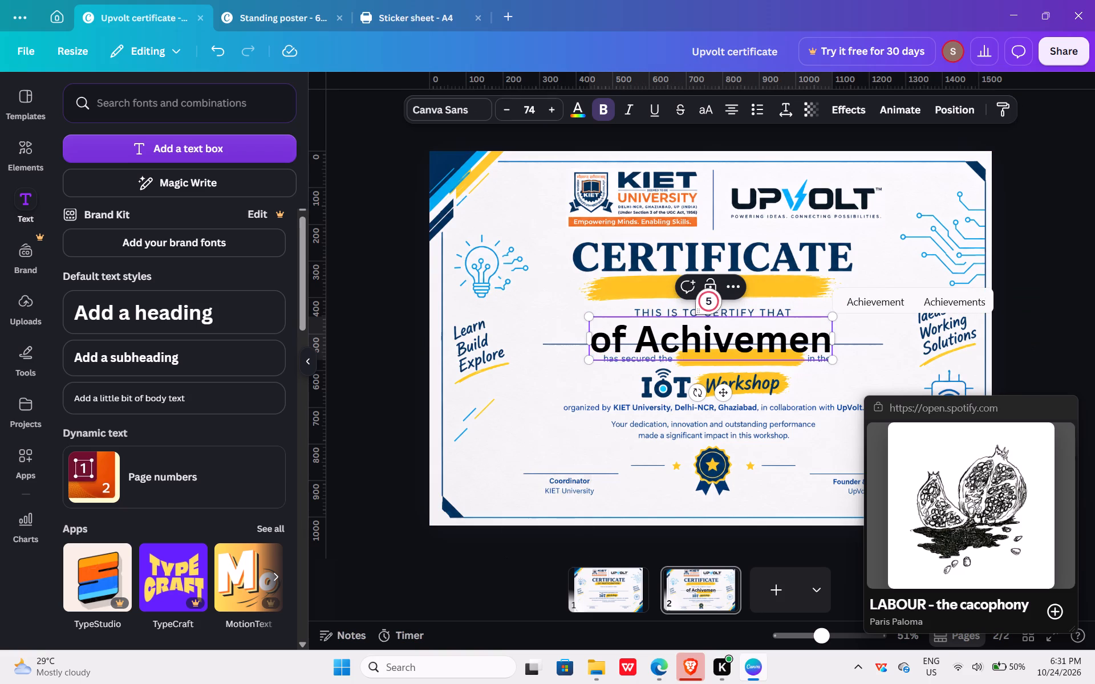
{"action": "key", "text": "t"}
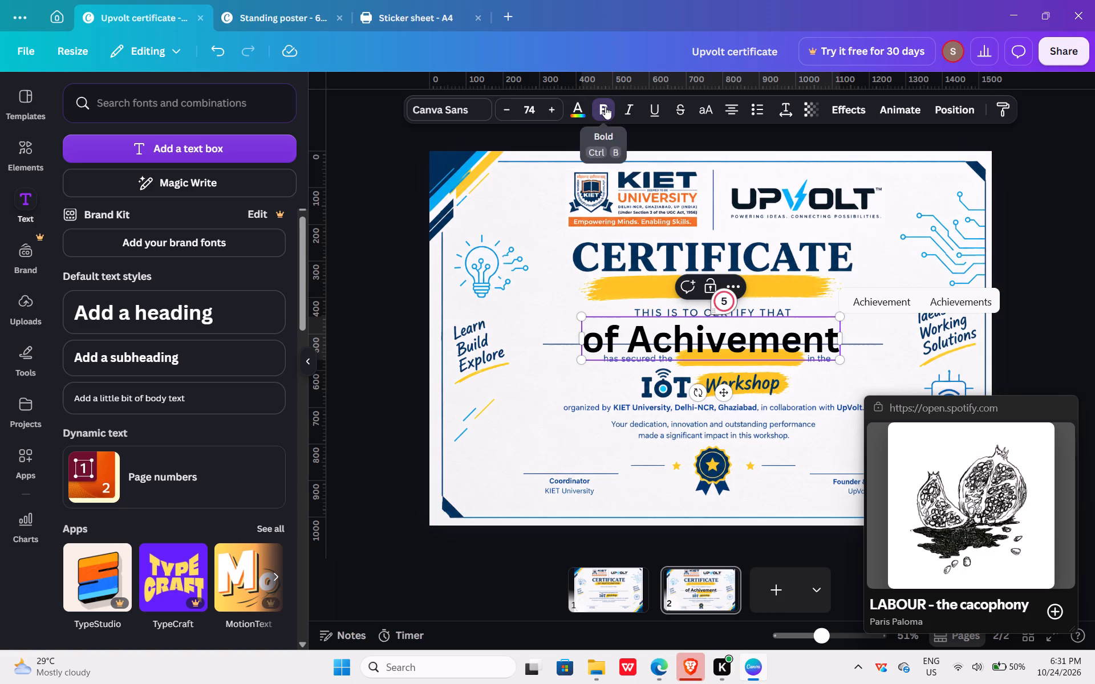
Recolour the "of Achivement" heading with the navy sampled from the CERTIFICATE title, applying the change to all uses of its colour.
{"action": "left_click", "coordinate": [579, 108]}
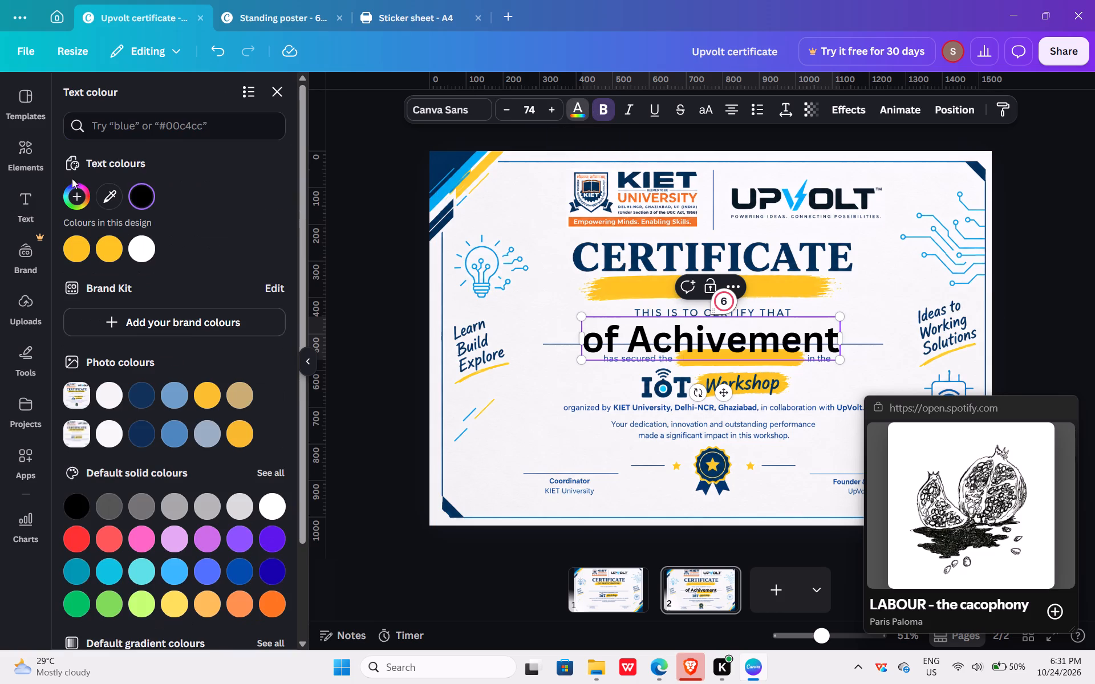
{"action": "left_click", "coordinate": [109, 187]}
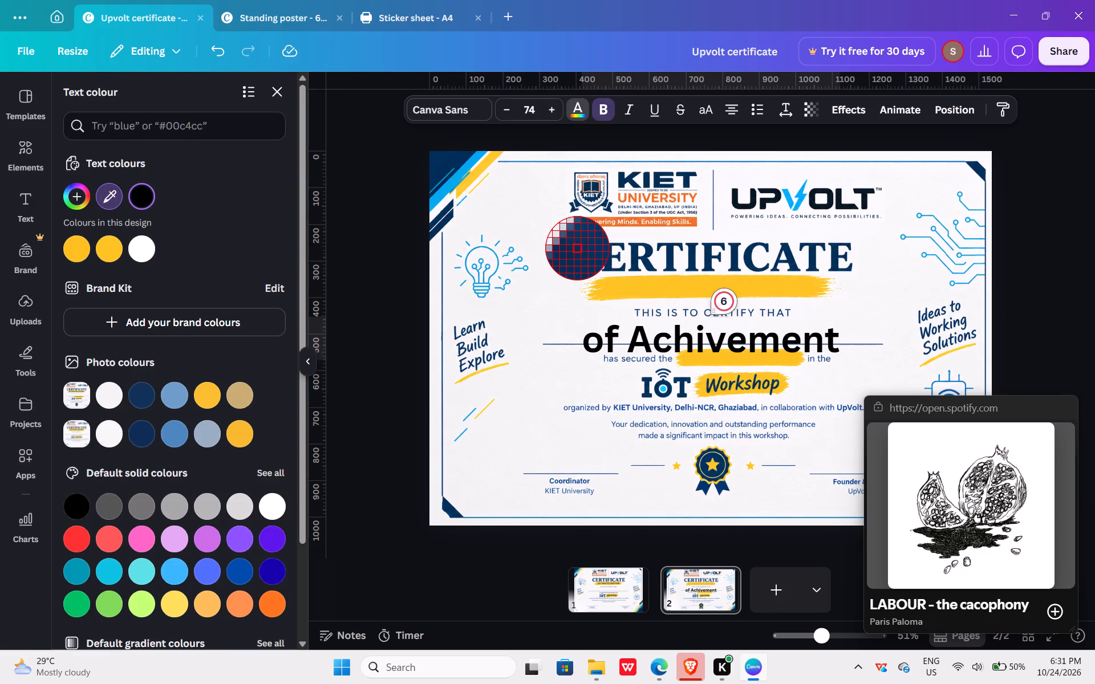
{"action": "left_click", "coordinate": [577, 254]}
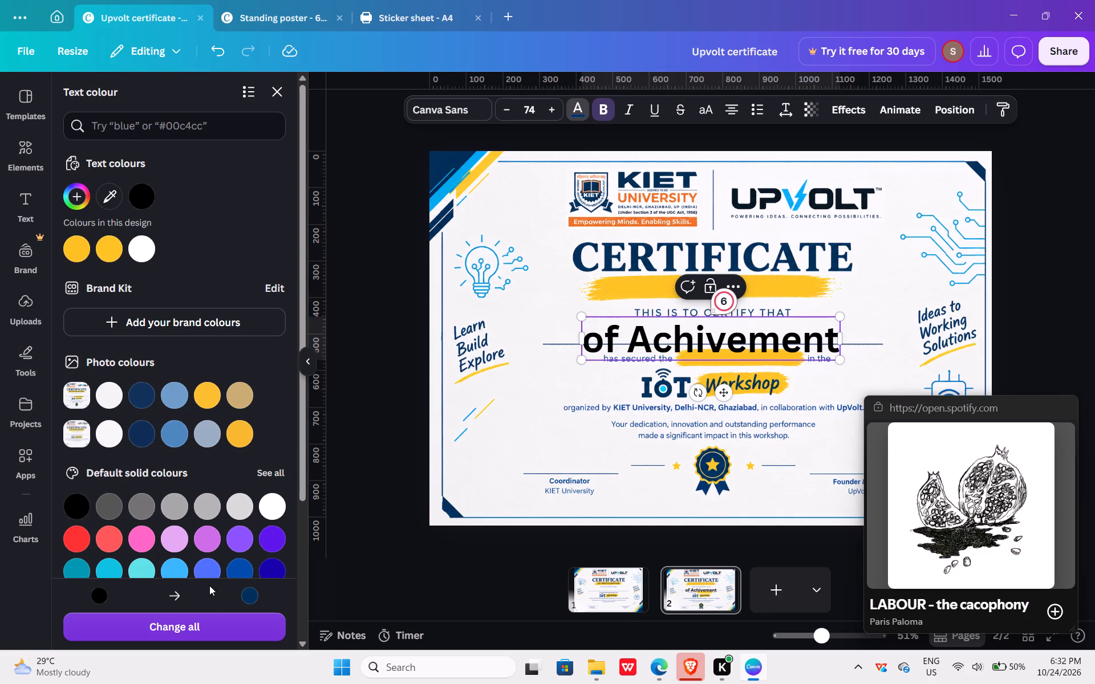
{"action": "left_click", "coordinate": [210, 621]}
{"action": "left_click", "coordinate": [409, 565]}
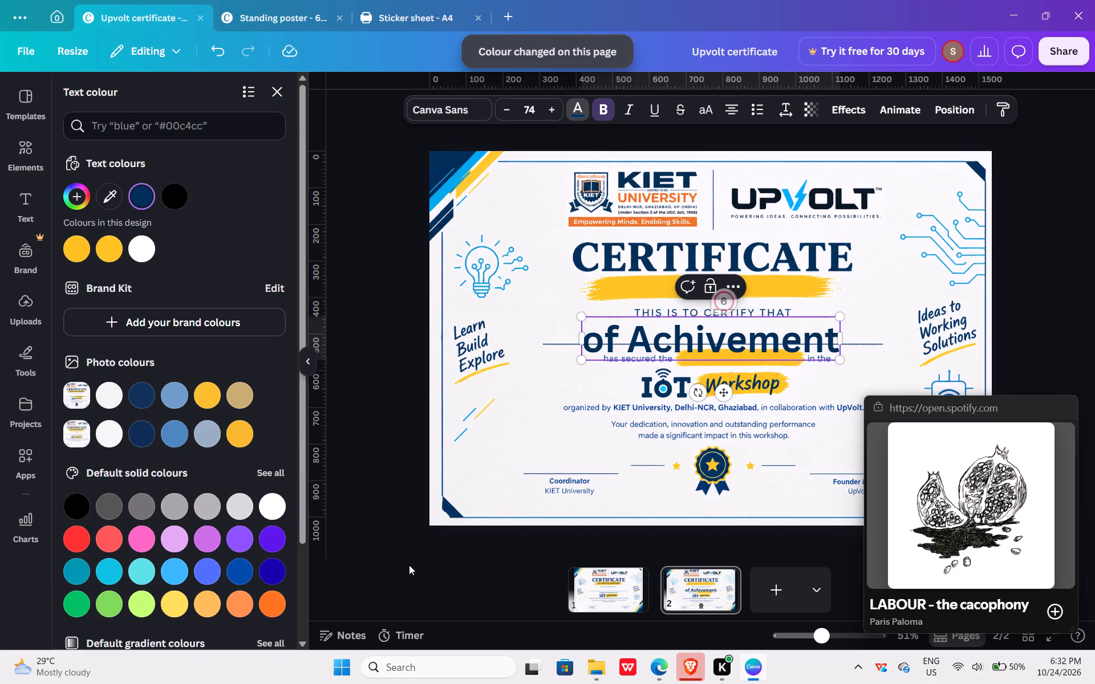
Shrink the "of Achivement" heading to about size 37.7 and centre it on the yellow bar beneath the CERTIFICATE title.
{"action": "left_click_drag", "start_coordinate": [843, 362], "coordinate": [816, 342]}
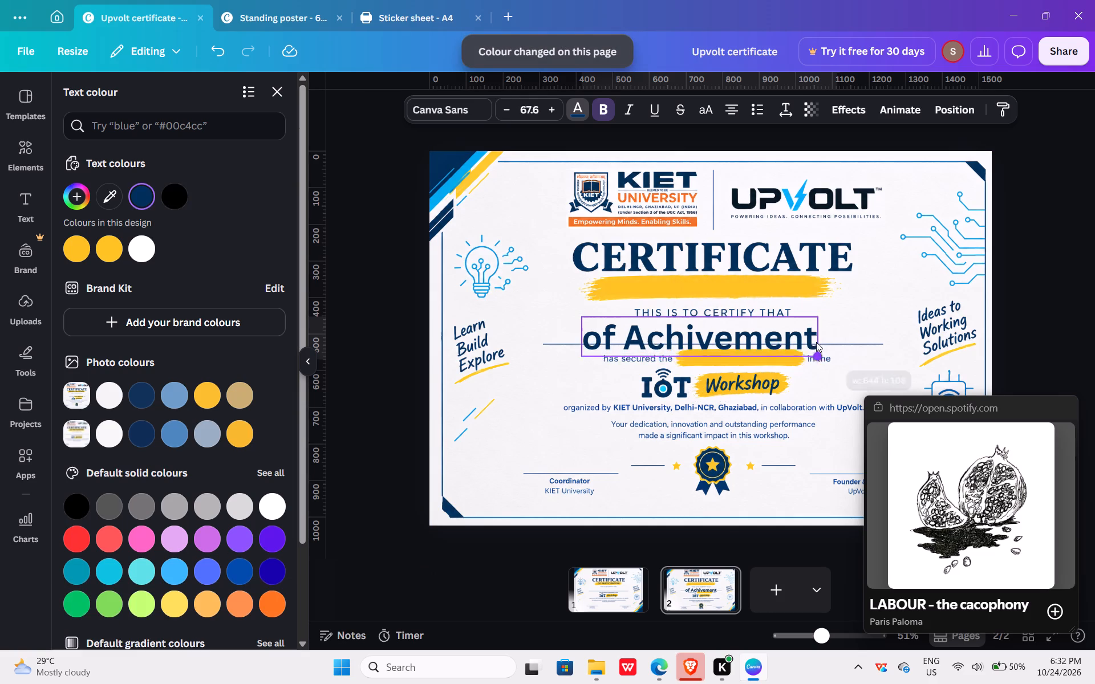
{"action": "left_click_drag", "start_coordinate": [816, 342], "coordinate": [719, 337]}
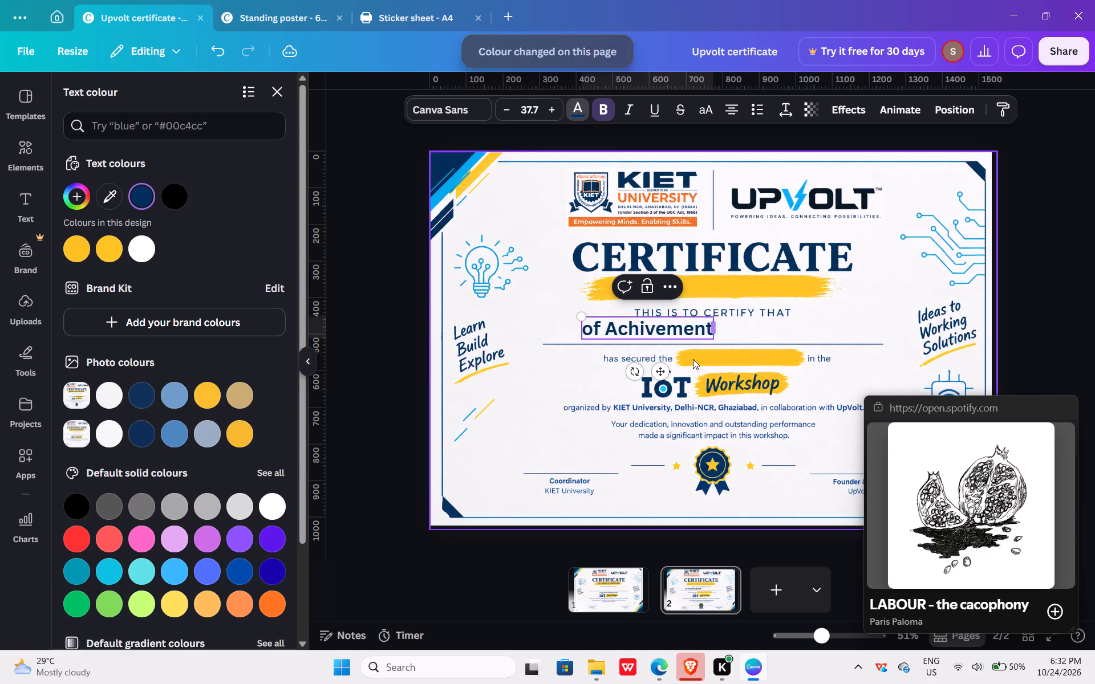
{"action": "left_click_drag", "start_coordinate": [660, 373], "coordinate": [711, 331]}
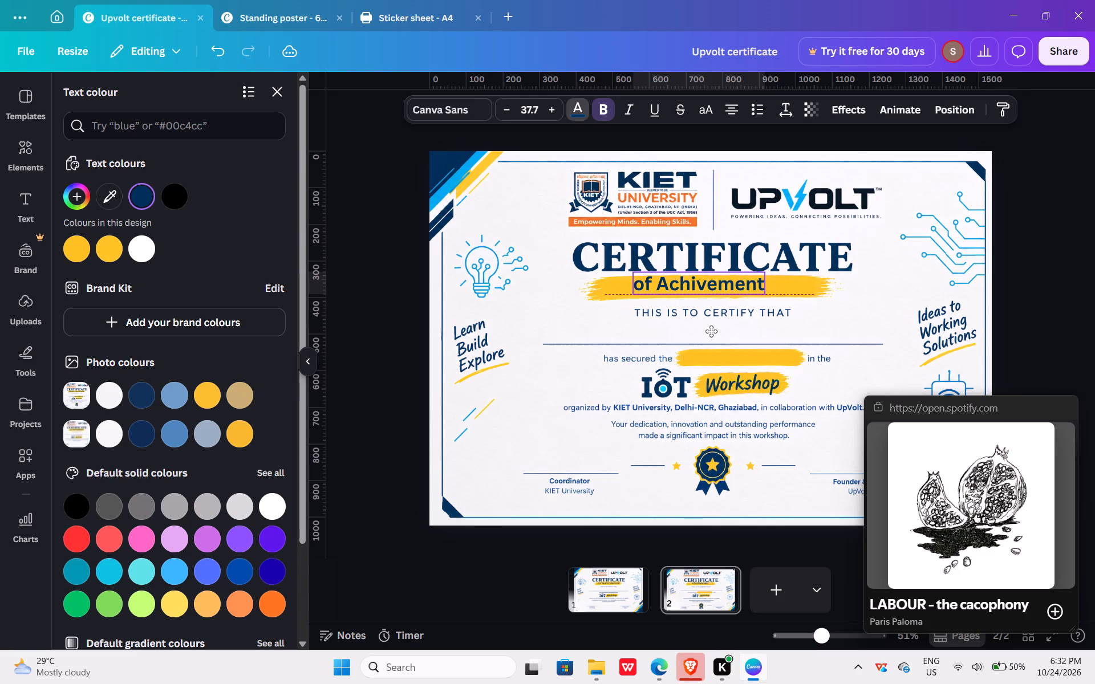
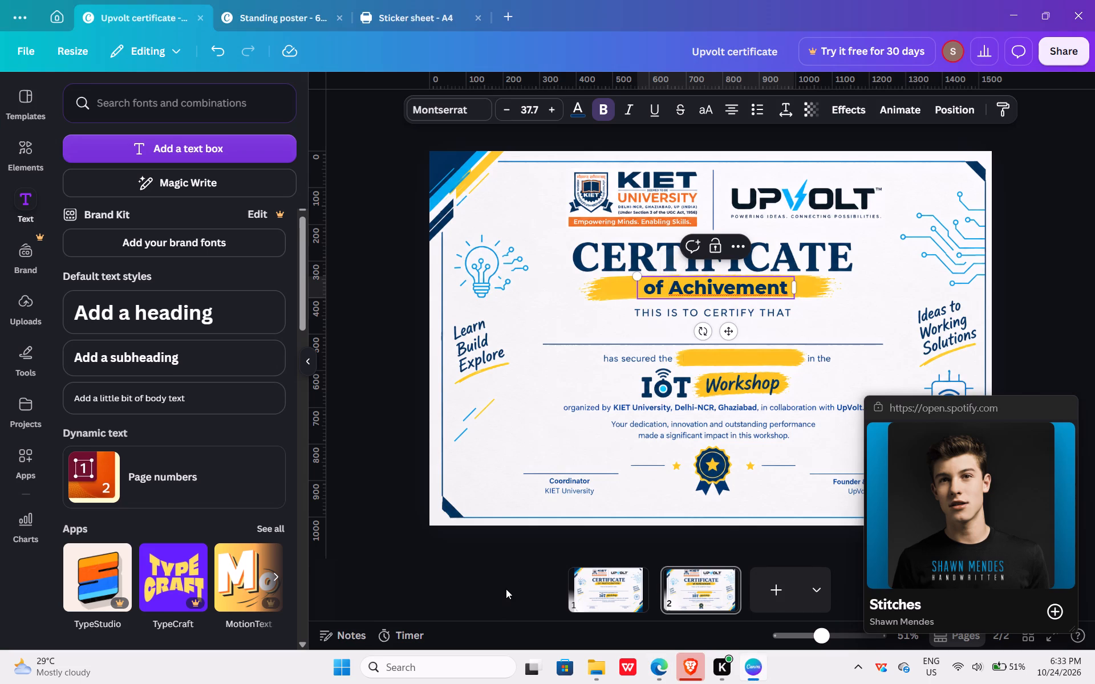
{"action": "left_click", "coordinate": [719, 287]}
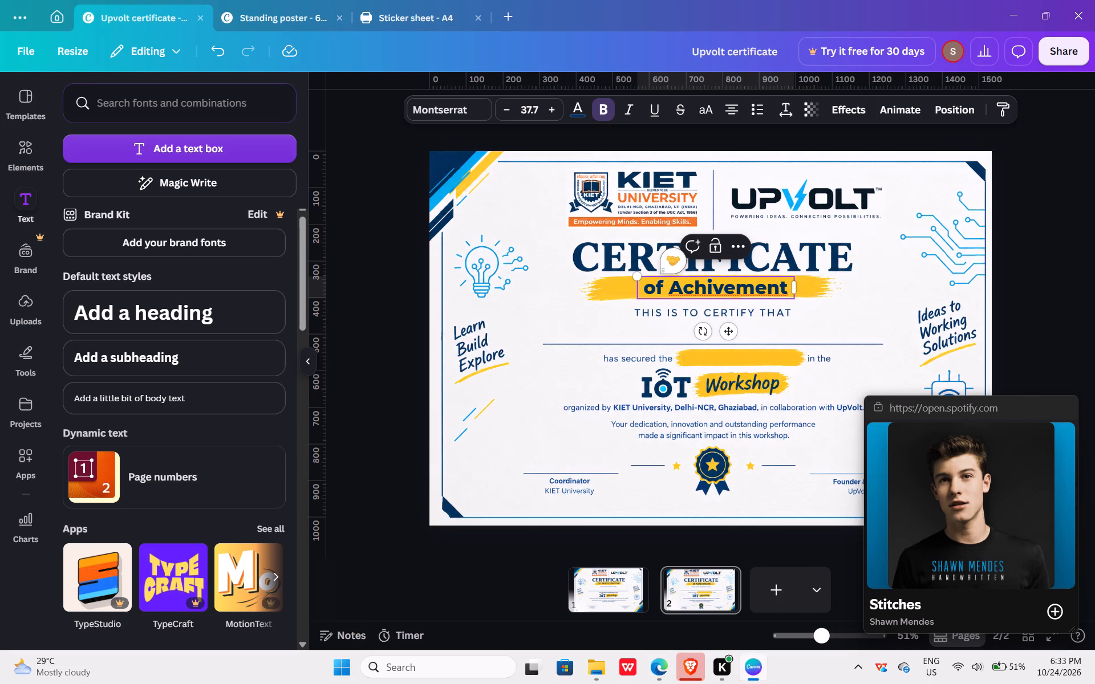
{"action": "left_click", "coordinate": [668, 268]}
{"action": "left_click", "coordinate": [674, 263]}
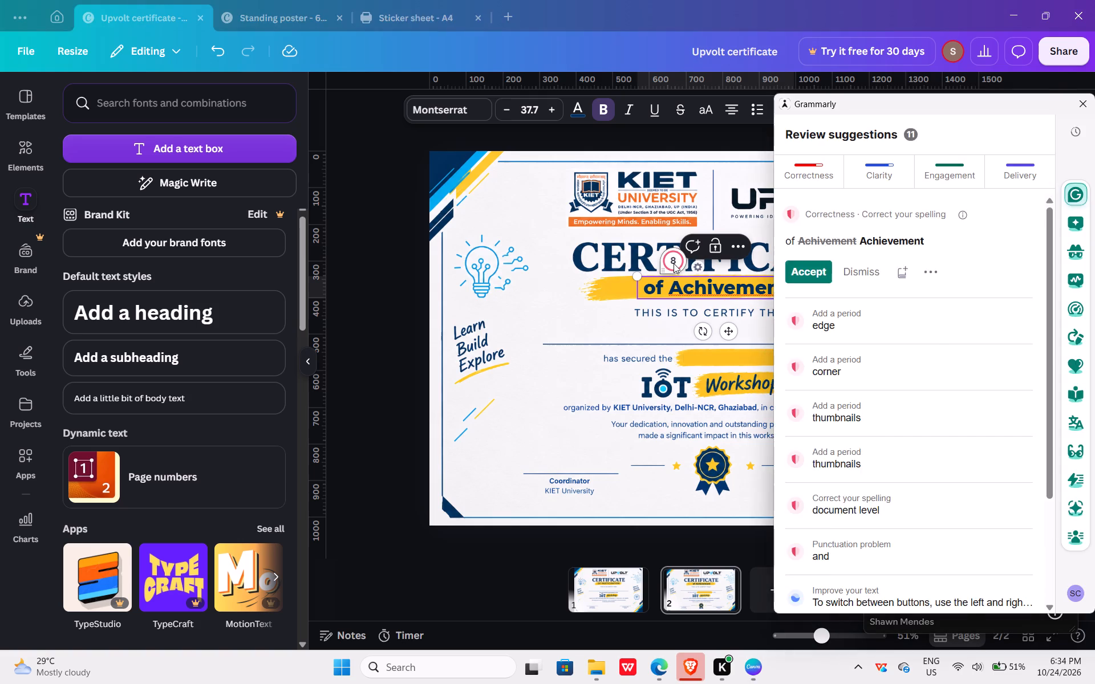
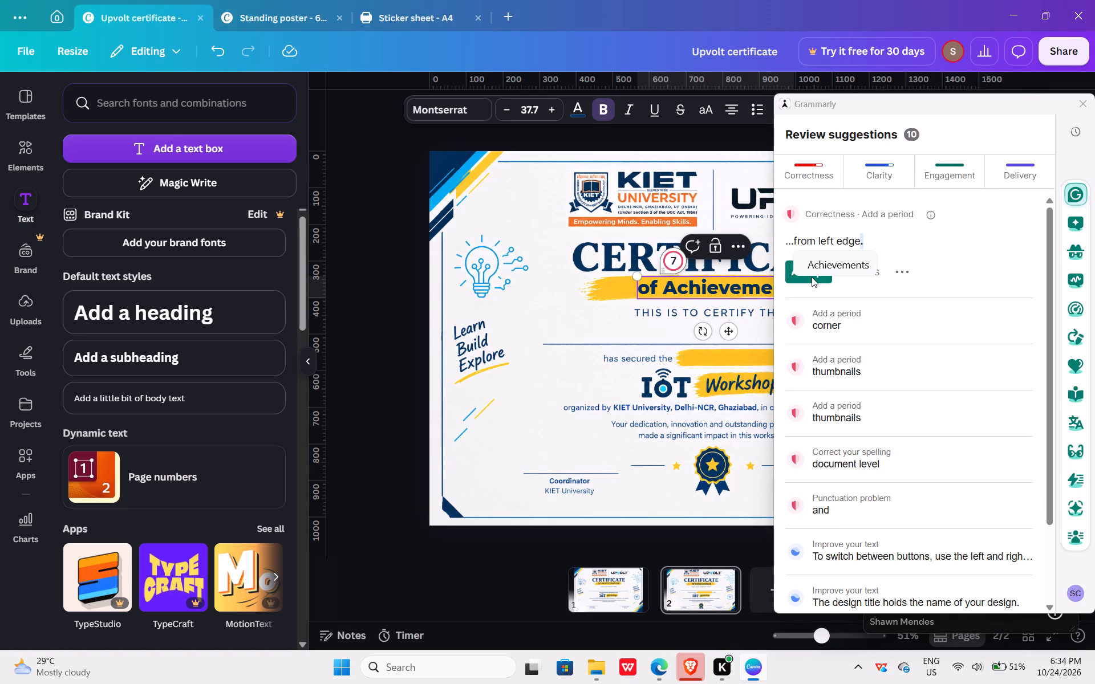
Dismiss the Grammarly review and return to the certificate on page 2.
{"action": "left_click", "coordinate": [416, 277]}
{"action": "left_click", "coordinate": [1075, 101]}
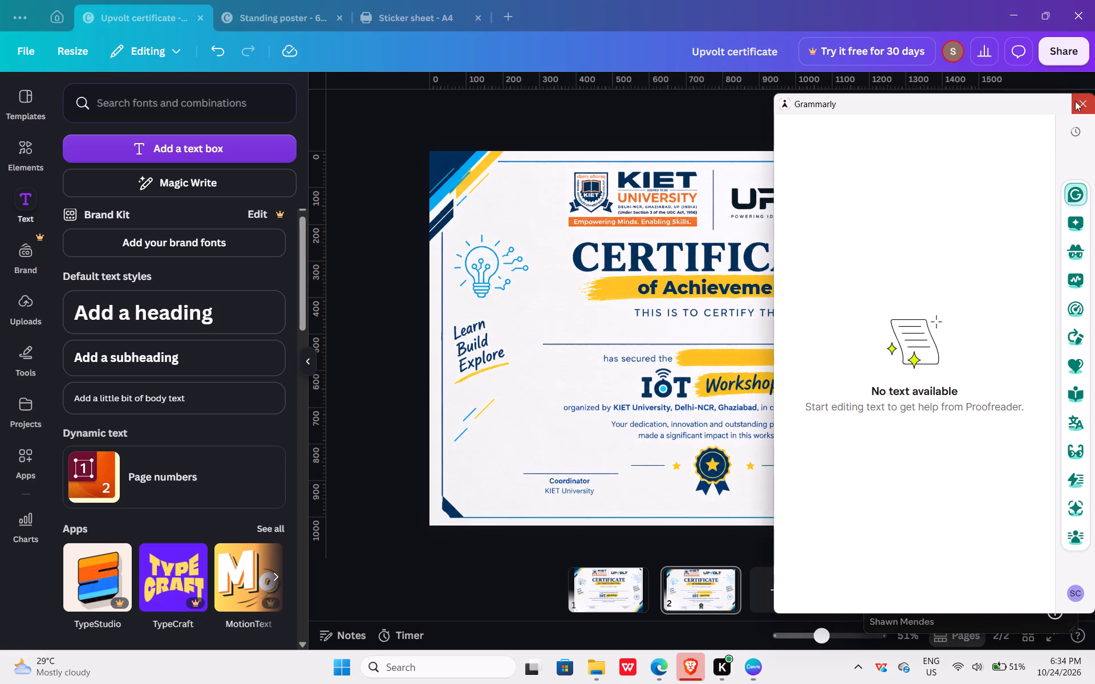
Nudge the "of Achievement" heading slightly to the left so it sits better on its yellow brush bar.
{"action": "left_click_drag", "start_coordinate": [753, 294], "coordinate": [748, 294]}
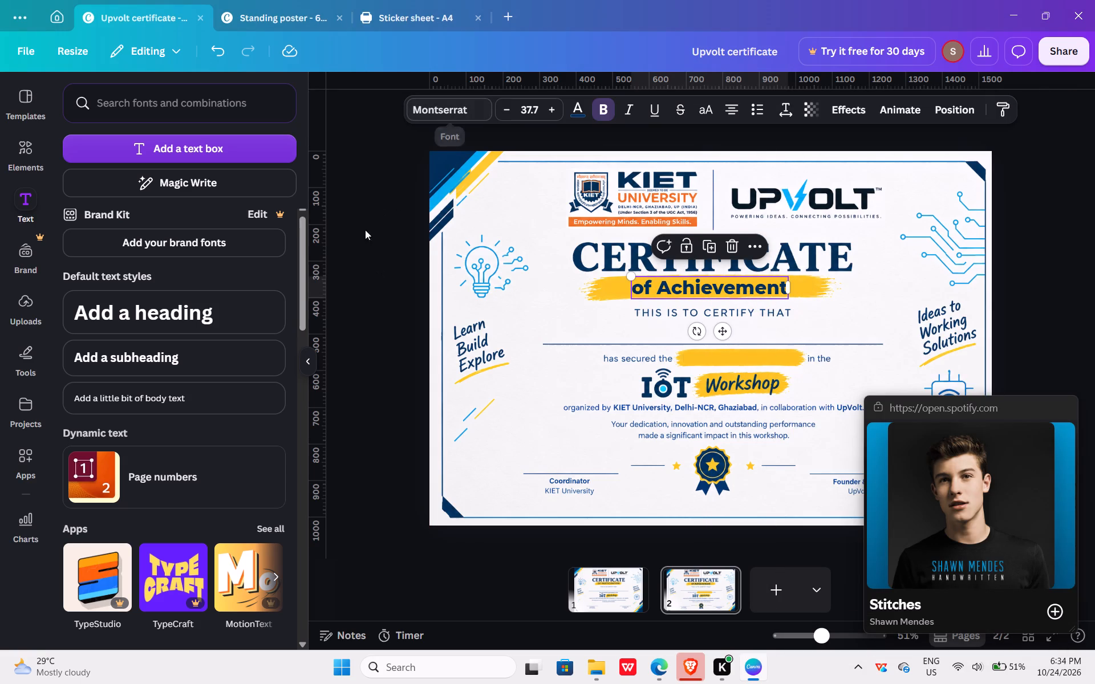
{"action": "left_click", "coordinate": [353, 251]}
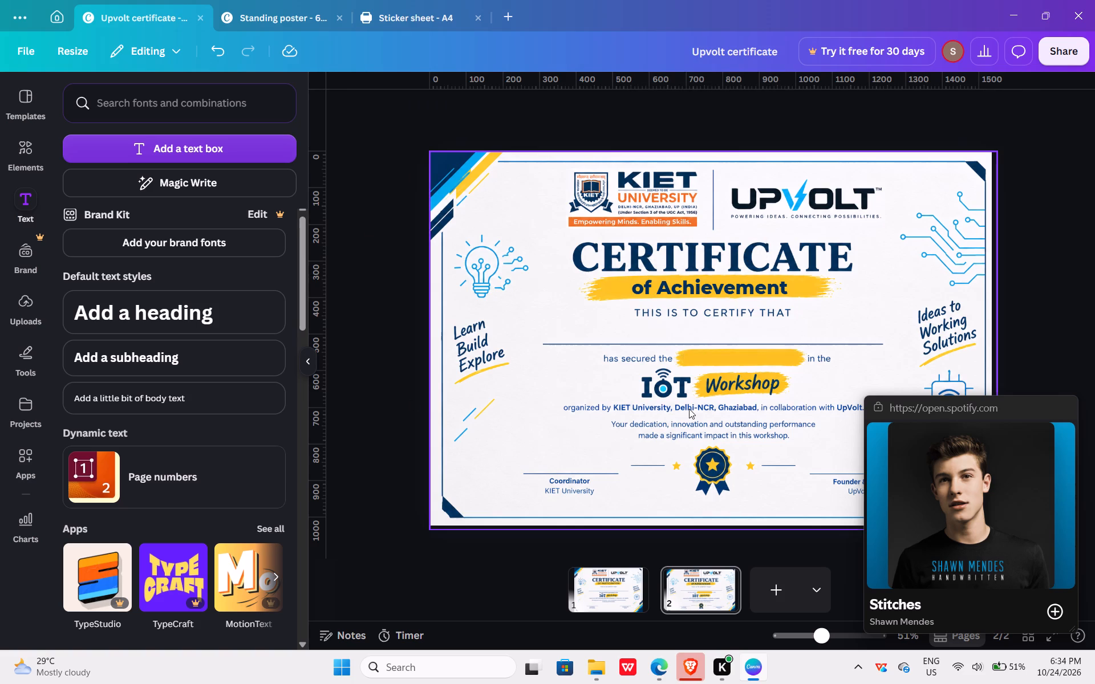
Extend the left edge of the yellow cover rectangle after "has secured the", making the rectangle about 320 wide.
{"action": "left_click", "coordinate": [713, 355]}
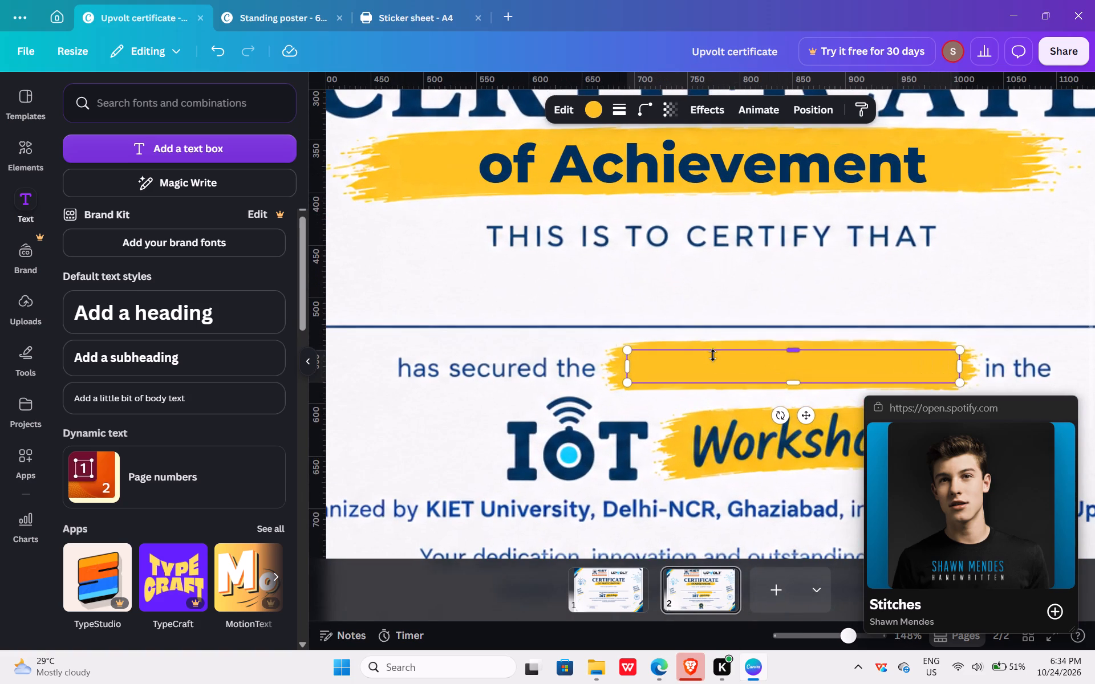
{"action": "left_click", "coordinate": [492, 382]}
{"action": "left_click", "coordinate": [660, 359]}
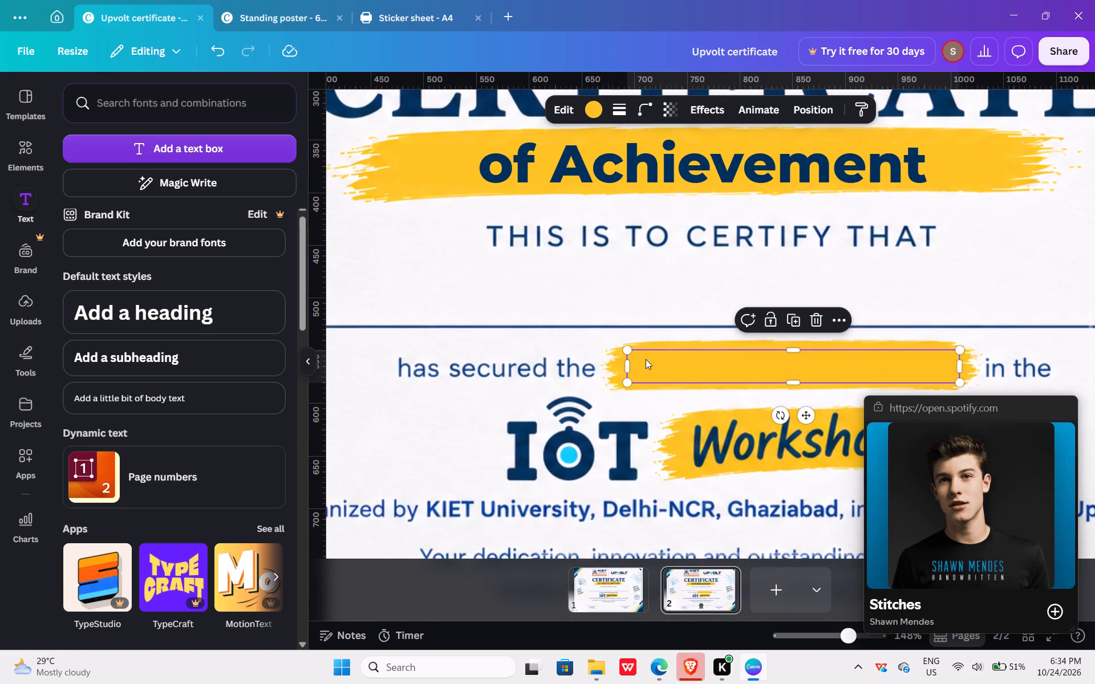
{"action": "left_click_drag", "start_coordinate": [630, 365], "coordinate": [624, 367]}
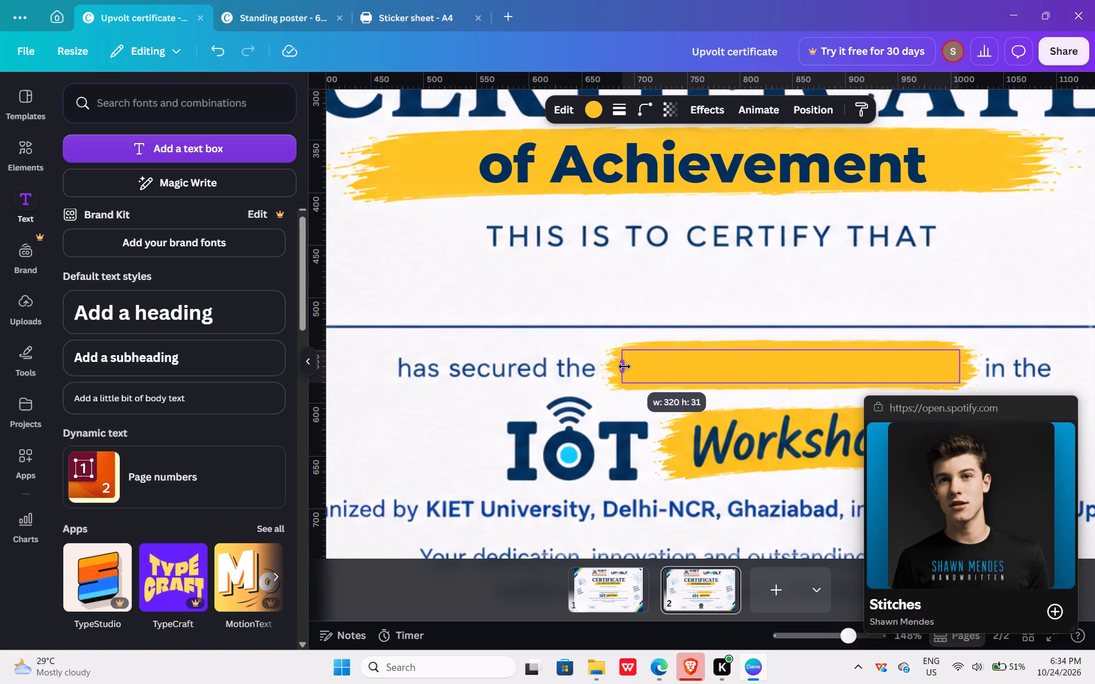
{"action": "left_click_drag", "start_coordinate": [624, 367], "coordinate": [626, 368]}
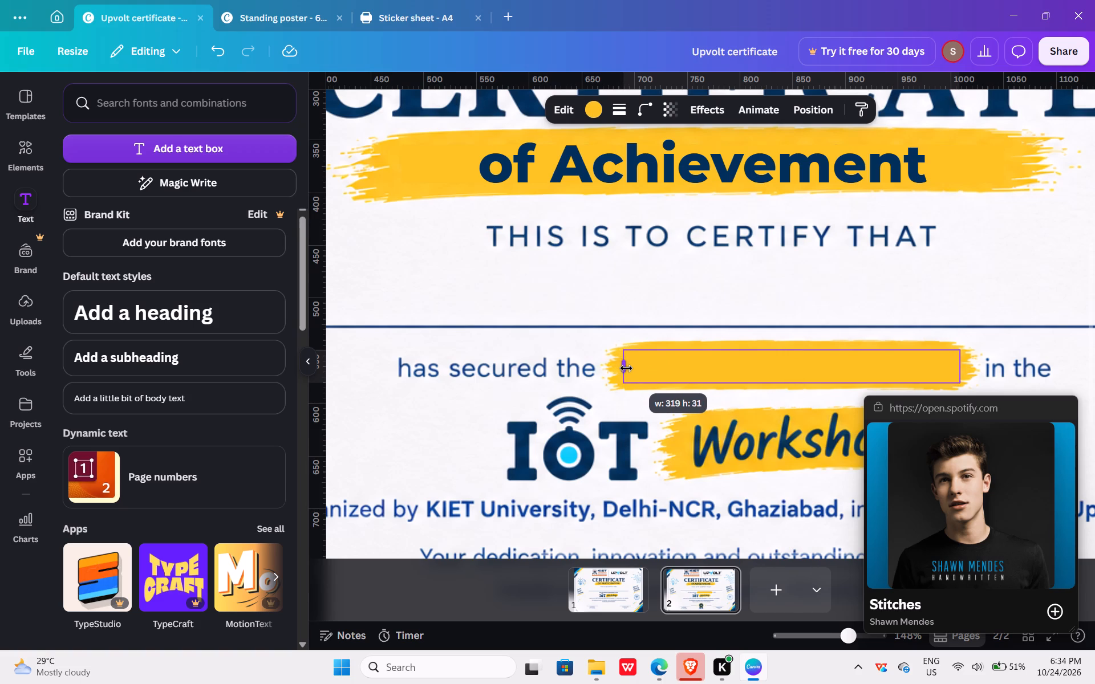
{"action": "left_click_drag", "start_coordinate": [626, 368], "coordinate": [623, 369]}
{"action": "left_click", "coordinate": [963, 303]}
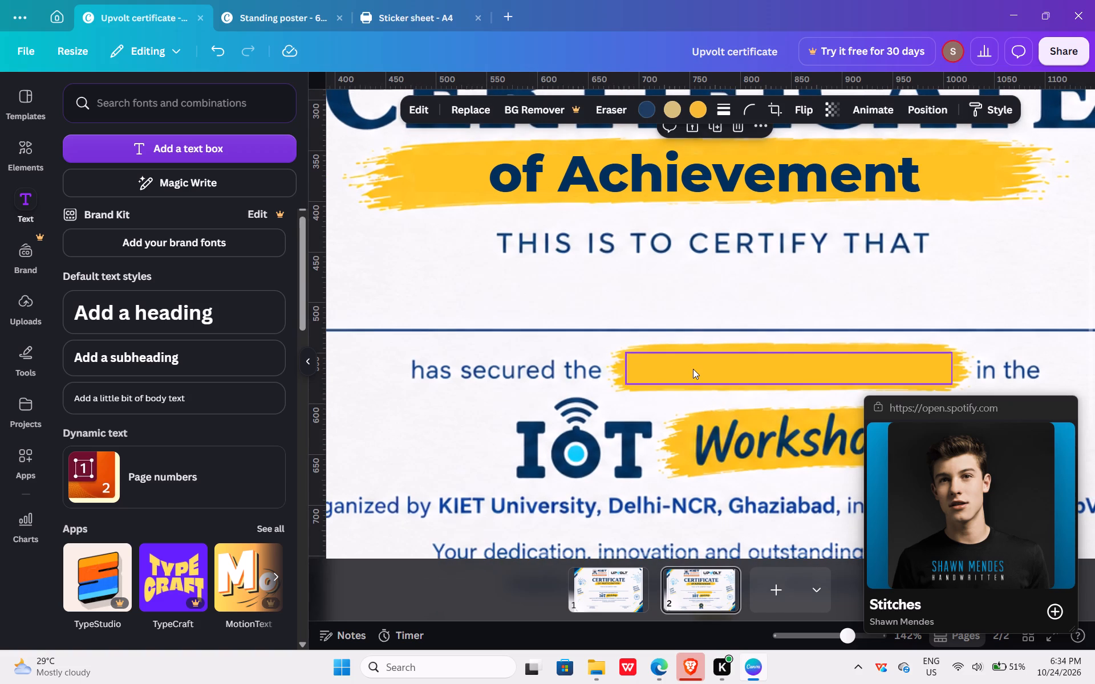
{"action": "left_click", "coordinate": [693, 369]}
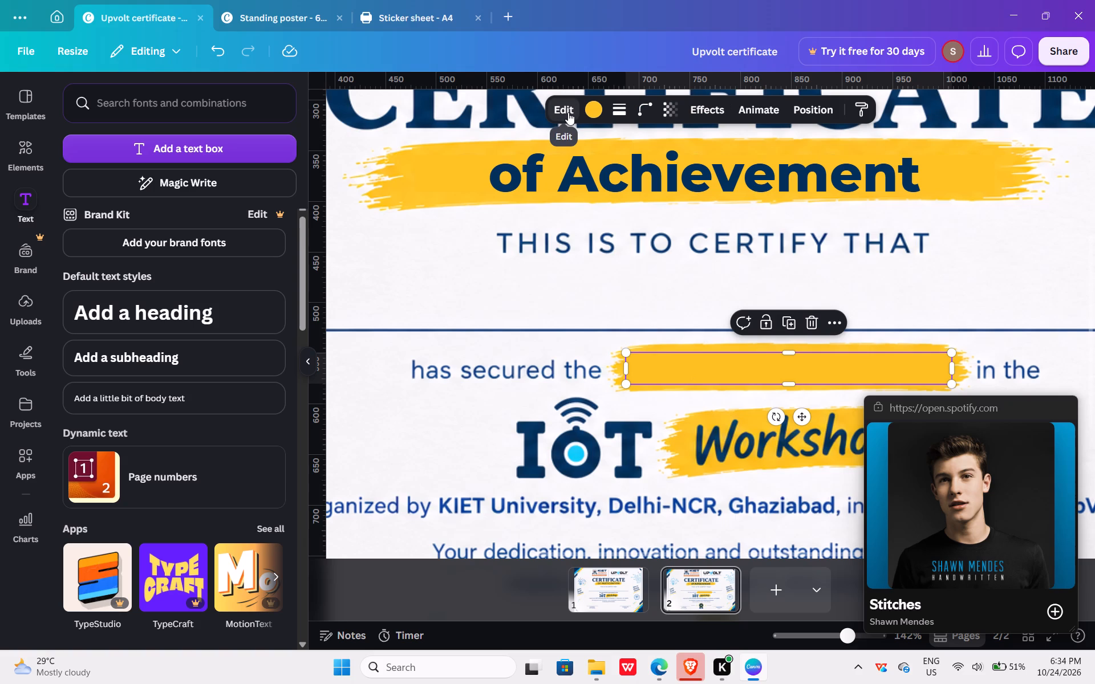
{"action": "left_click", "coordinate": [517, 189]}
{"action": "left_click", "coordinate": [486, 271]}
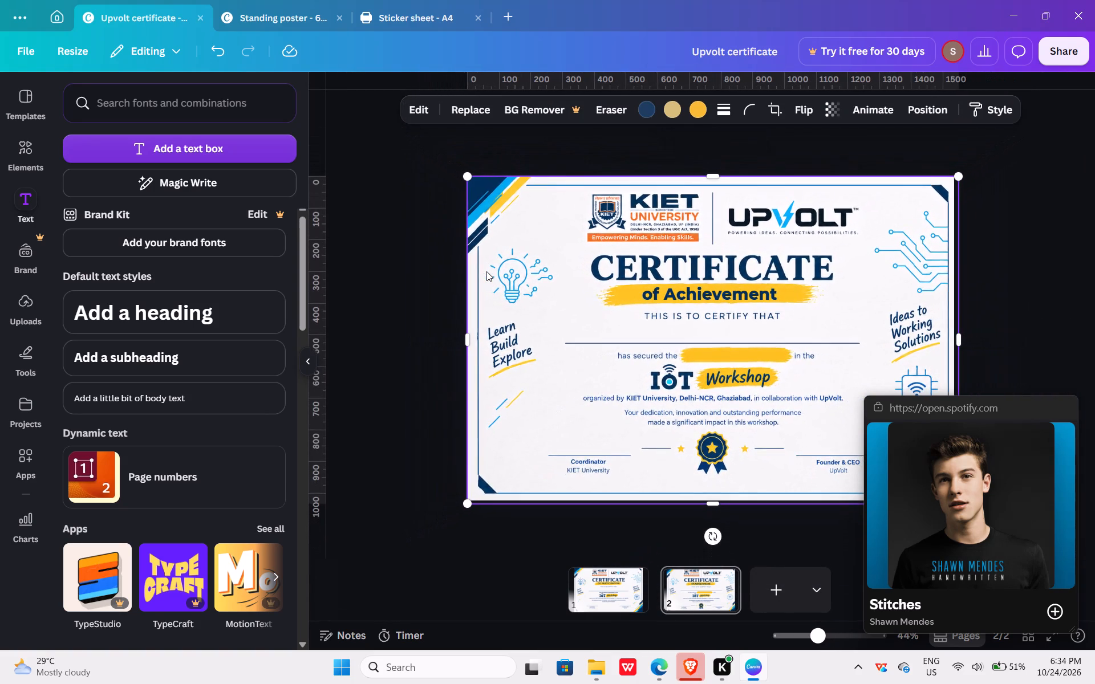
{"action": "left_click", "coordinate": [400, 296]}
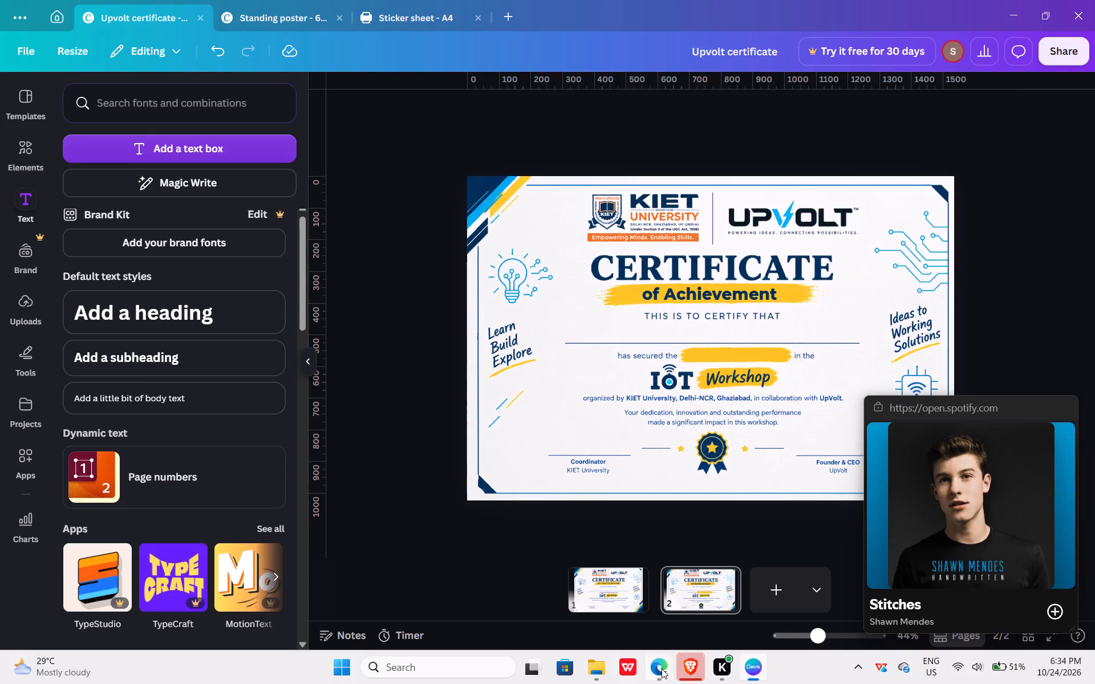
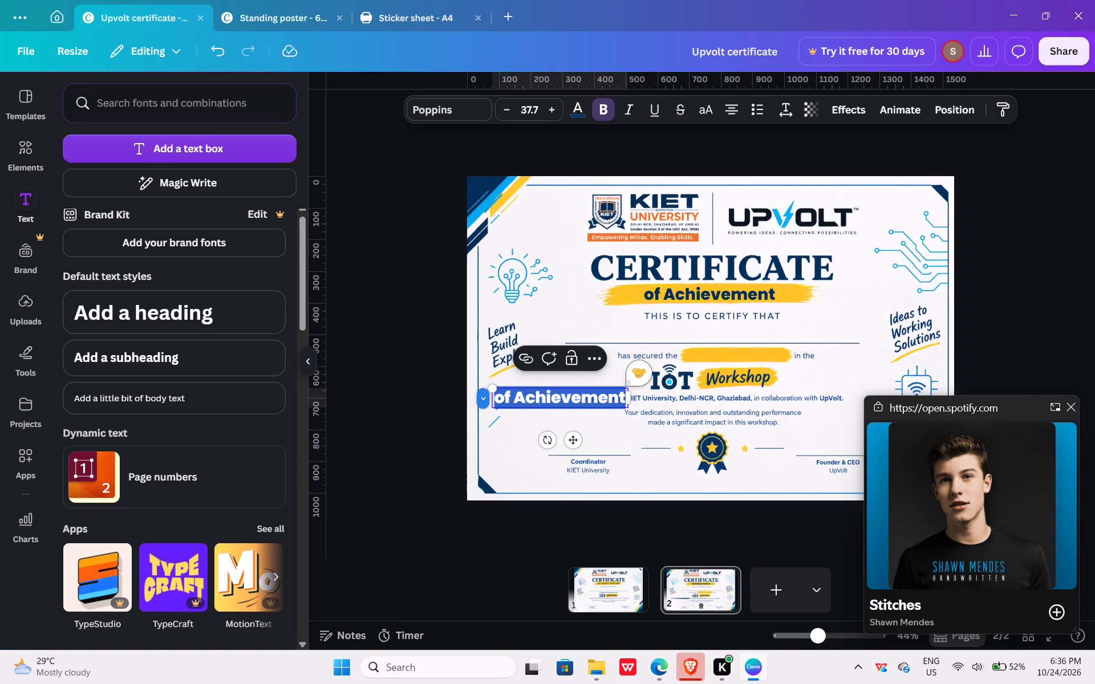
{"action": "left_click_drag", "start_coordinate": [592, 396], "coordinate": [460, 105]}
{"action": "left_click", "coordinate": [460, 105]}
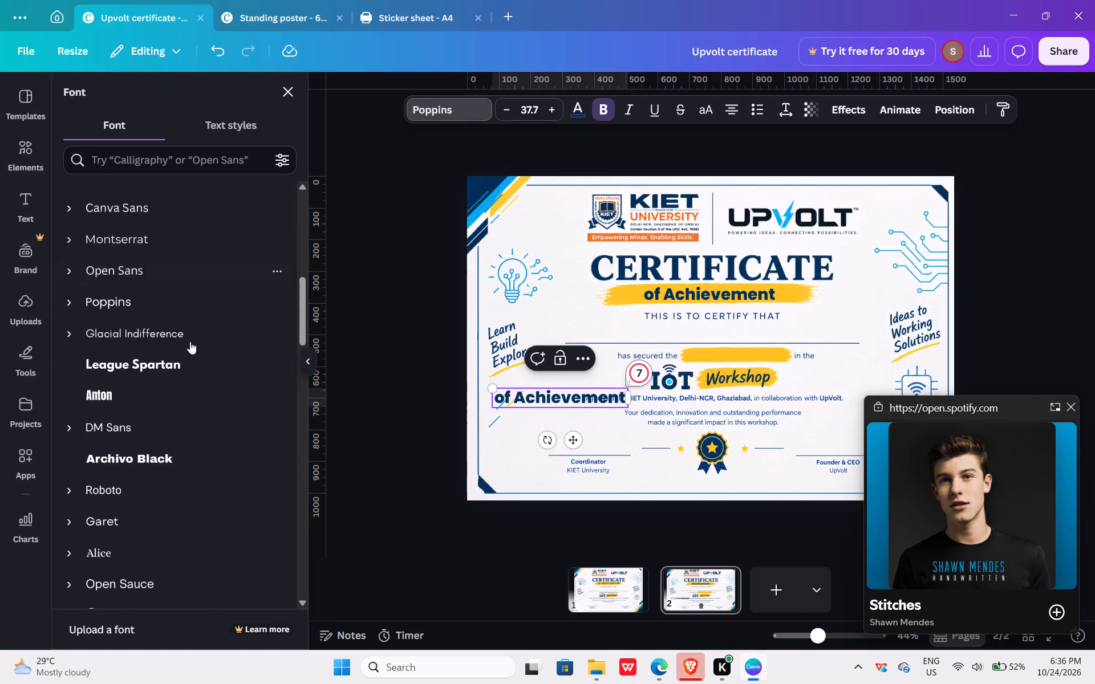
{"action": "scroll", "coordinate": [189, 519], "scroll_direction": "up", "scroll_amount": 4}
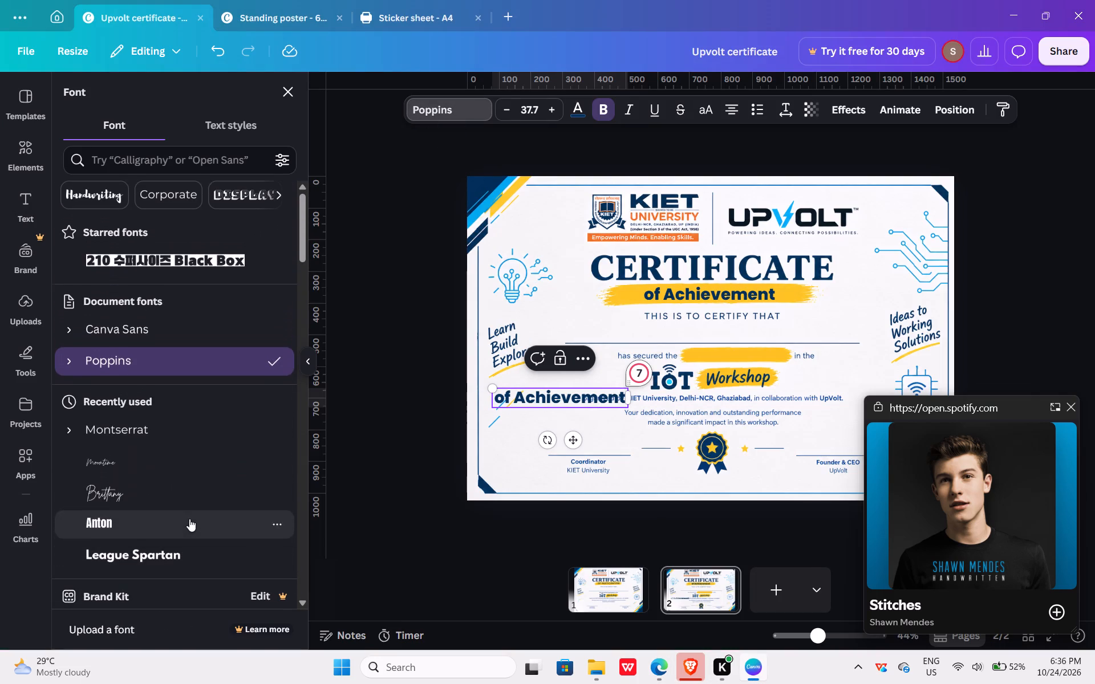
{"action": "scroll", "coordinate": [160, 337], "scroll_direction": "up", "scroll_amount": 2}
{"action": "scroll", "coordinate": [160, 337], "scroll_direction": "down", "scroll_amount": 6}
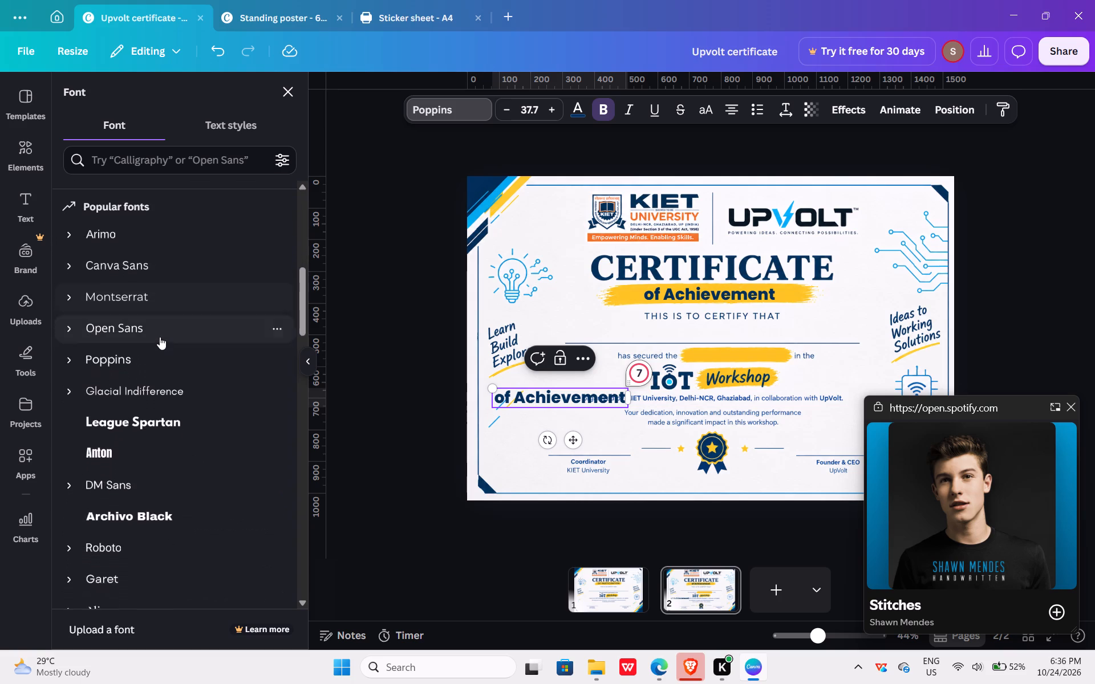
{"action": "scroll", "coordinate": [160, 337], "scroll_direction": "down", "scroll_amount": 5}
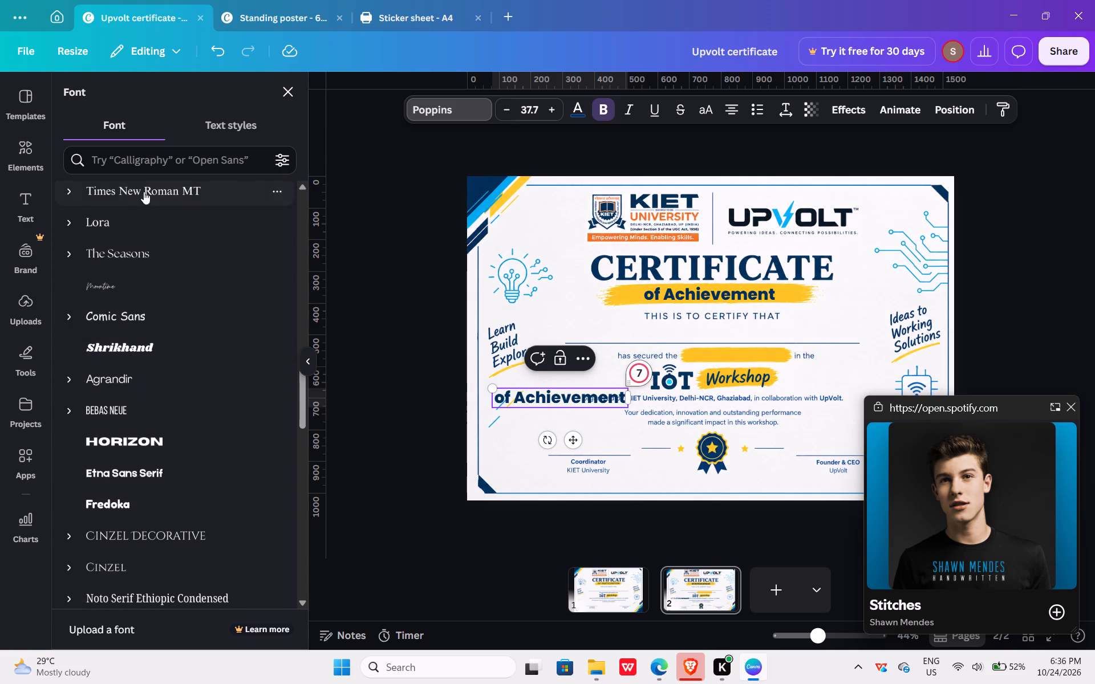
{"action": "left_click", "coordinate": [159, 167]}
{"action": "key", "text": "k"}
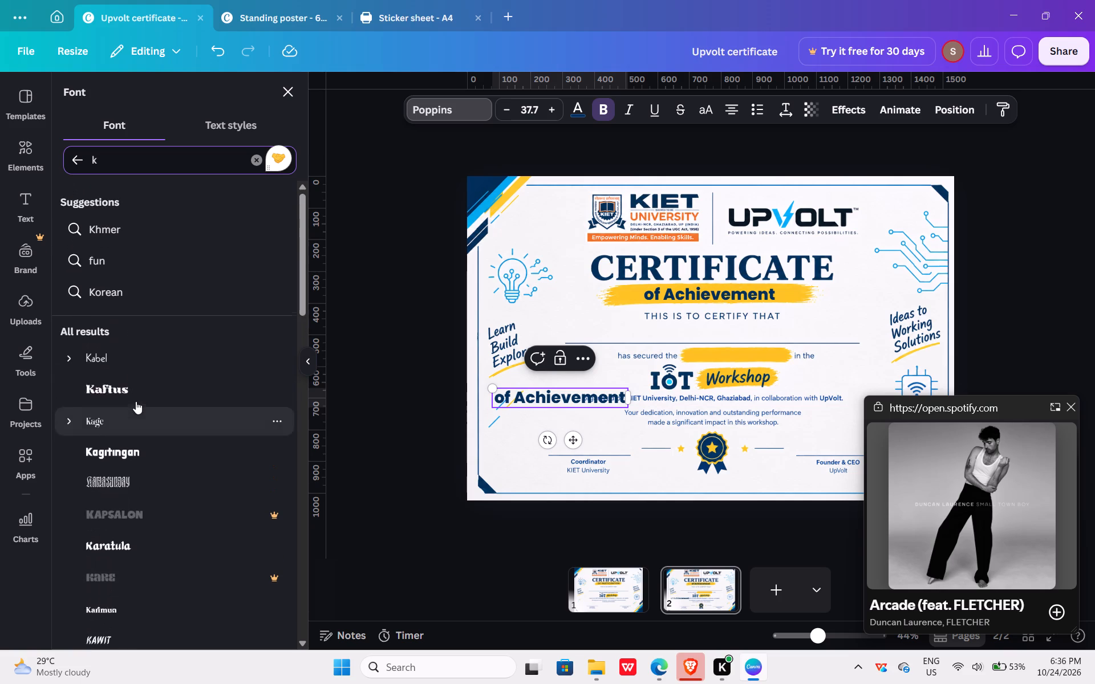
{"action": "key", "text": "a"}
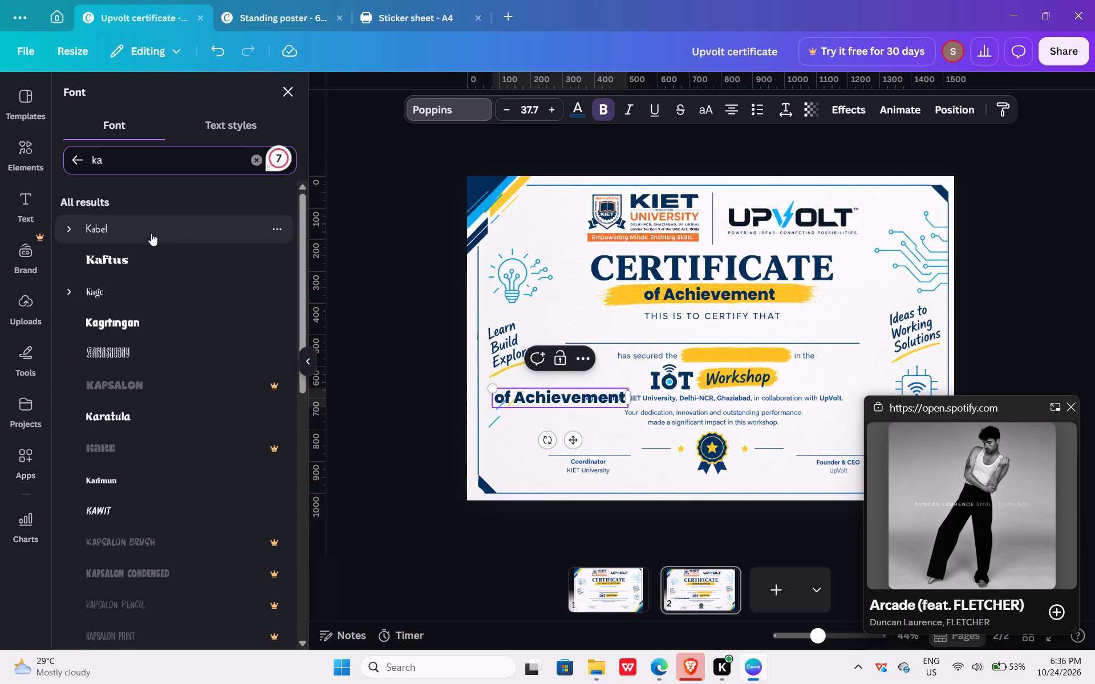
{"action": "type", "text": "lam"}
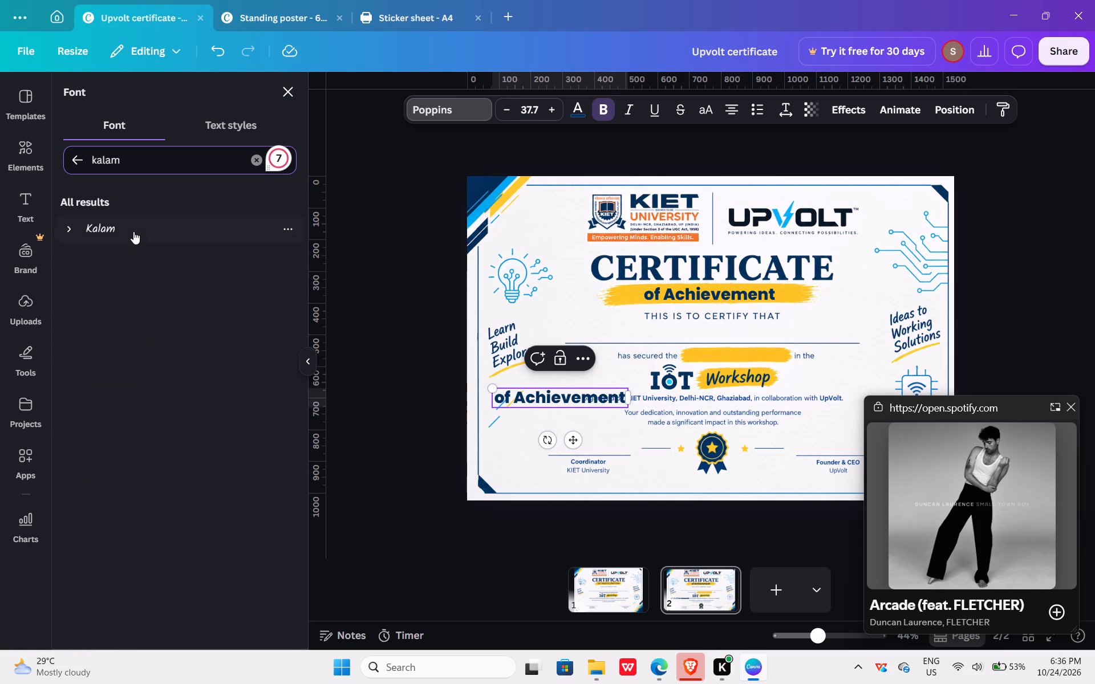
{"action": "left_click", "coordinate": [133, 233]}
Apply the Bold weight of Kalam to the whole duplicated "of Achievement" text.
{"action": "left_click", "coordinate": [602, 401]}
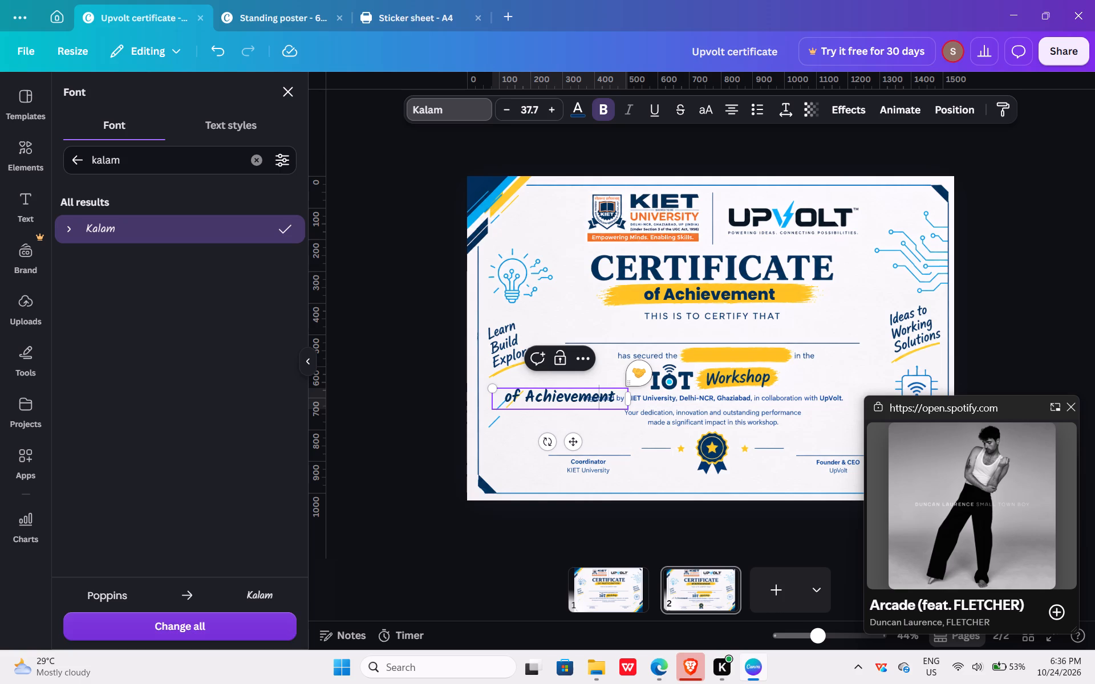
{"action": "left_click", "coordinate": [68, 228]}
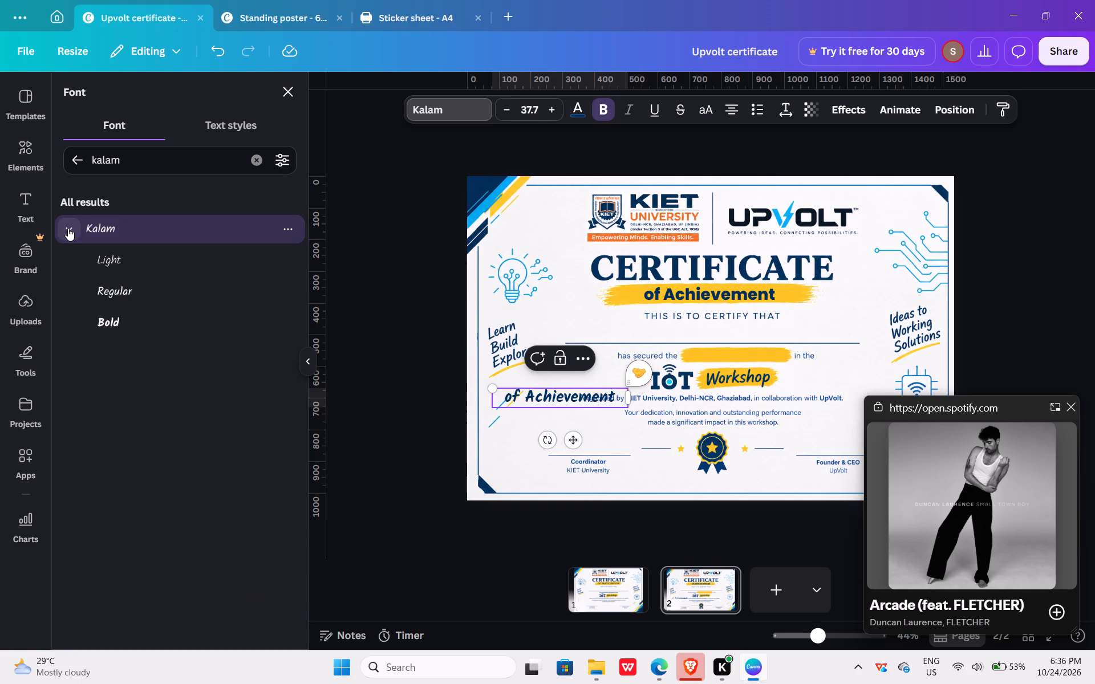
{"action": "left_click", "coordinate": [108, 323]}
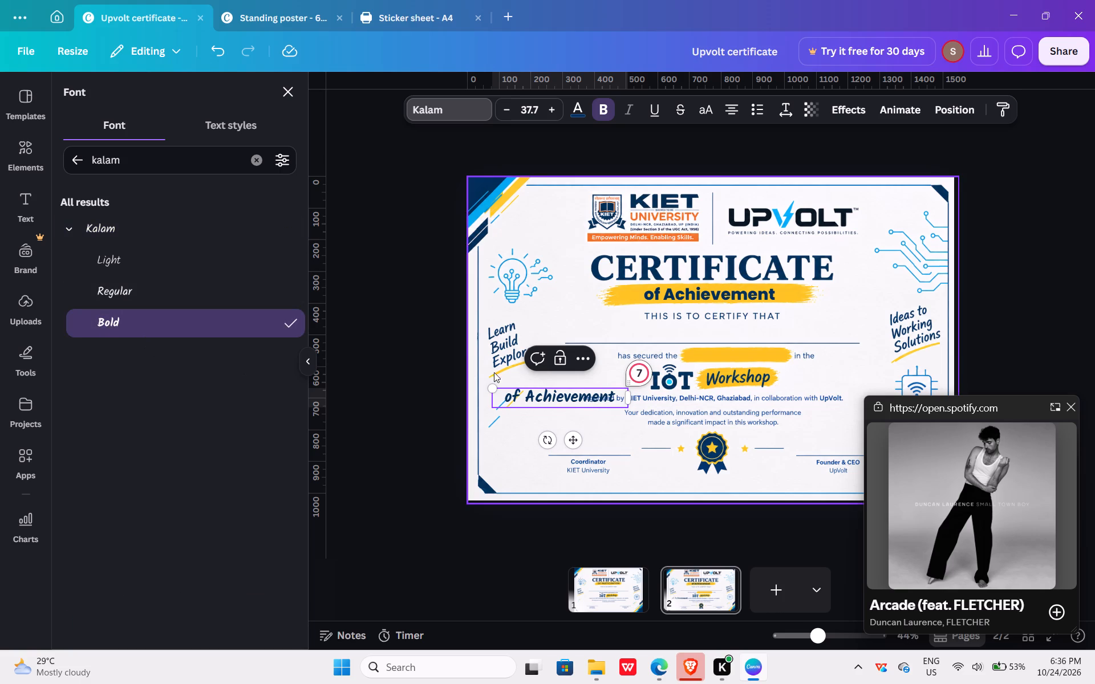
{"action": "double_click", "coordinate": [521, 389]}
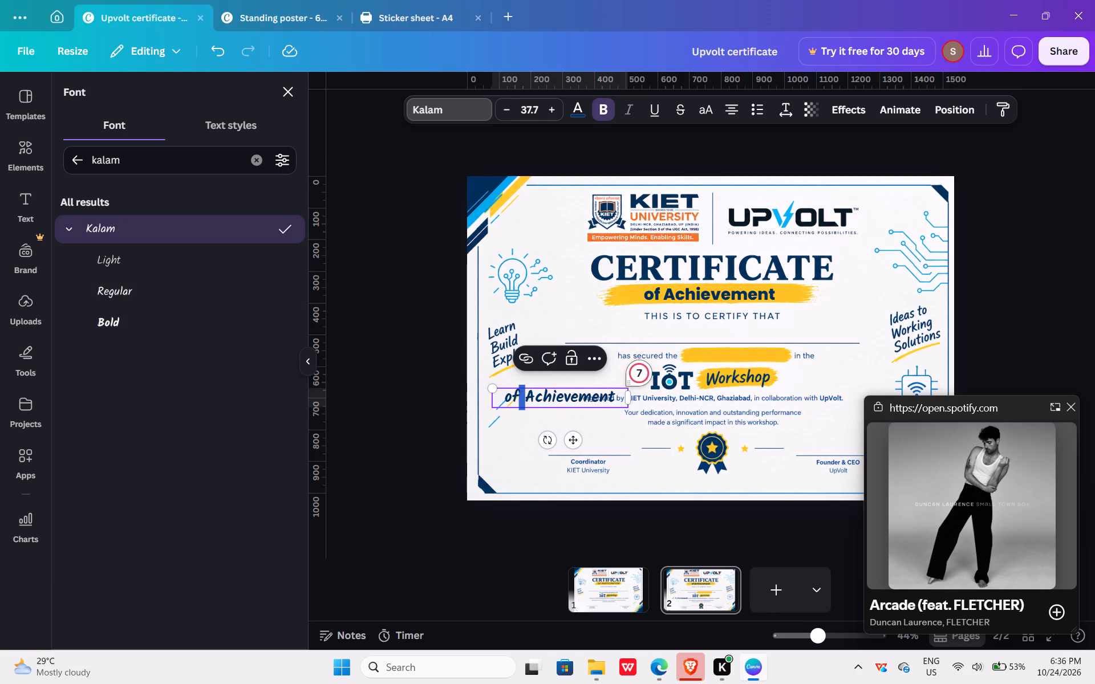
{"action": "key", "text": "ctrl+a"}
{"action": "left_click", "coordinate": [136, 326]}
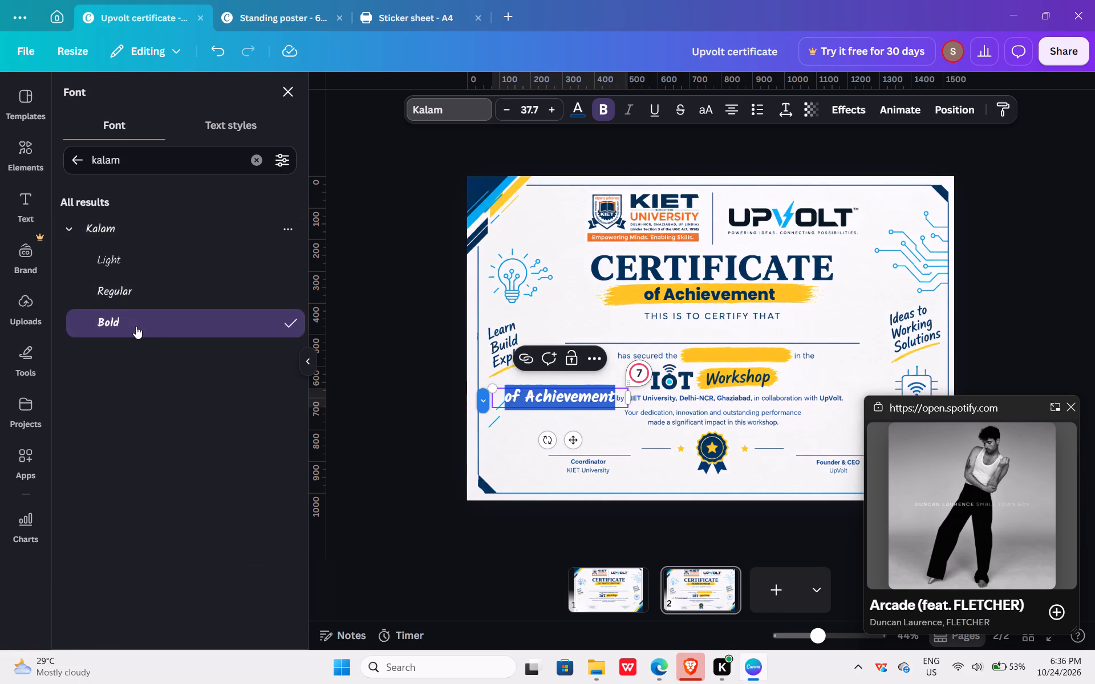
{"action": "left_click", "coordinate": [448, 425]}
{"action": "left_click", "coordinate": [596, 394]}
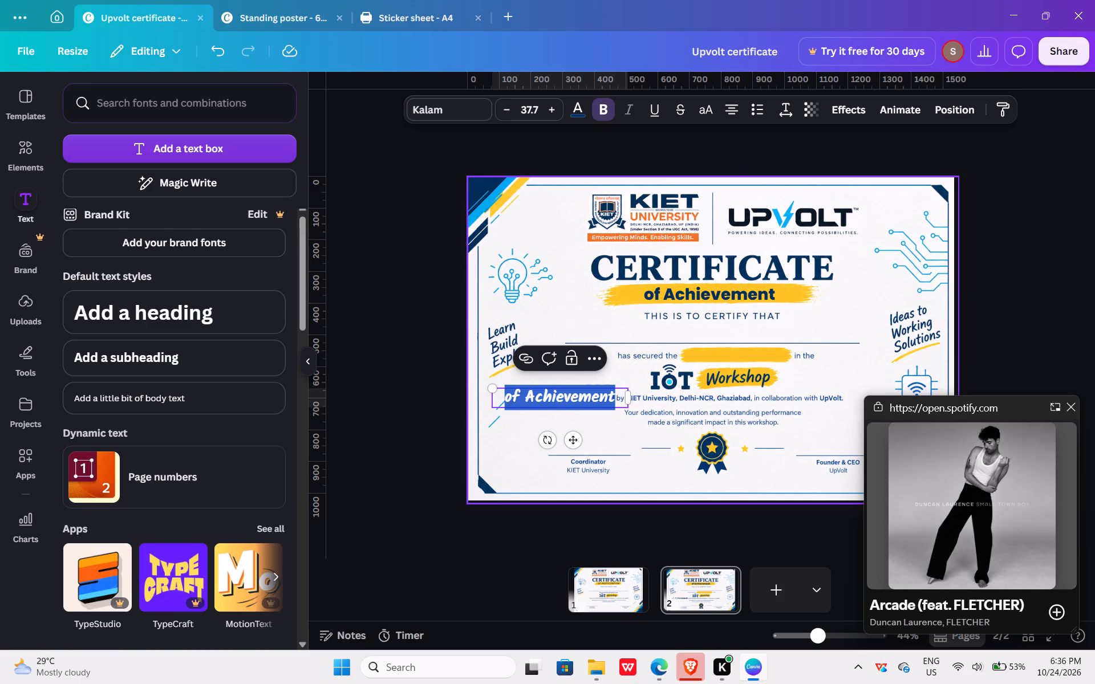
Replace the wording of the duplicated Kalam text with "POSITION".
{"action": "left_click_drag", "start_coordinate": [619, 398], "coordinate": [496, 407]}
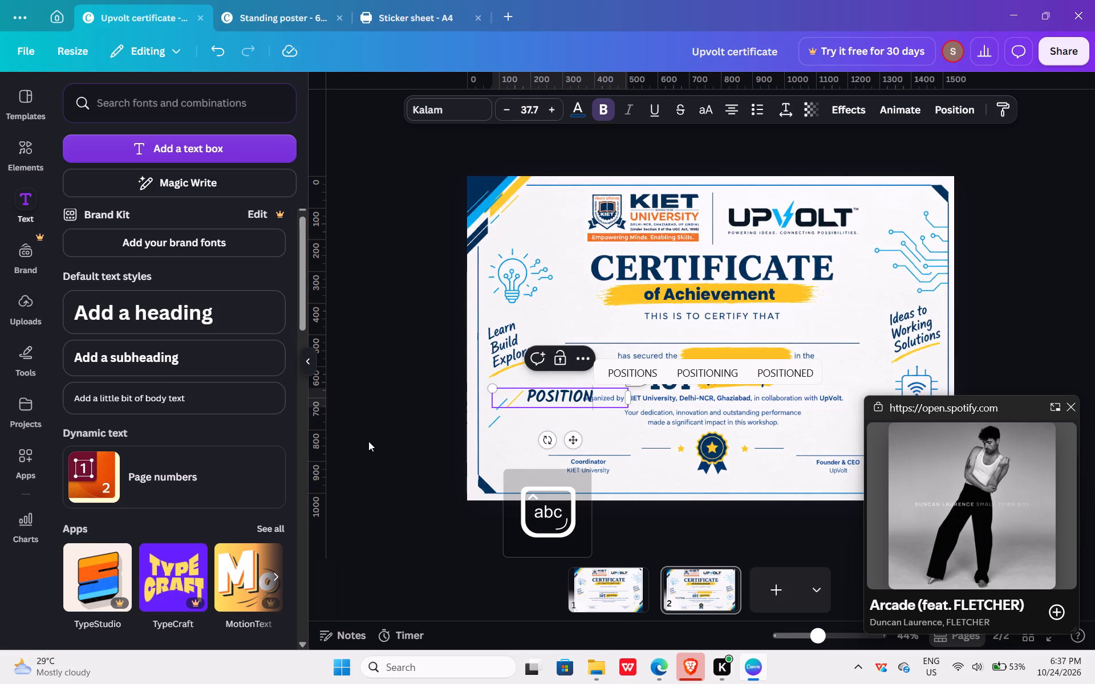
{"action": "left_click", "coordinate": [368, 441]}
Move the POSITION text below "THIS IS TO CERTIFY THAT" and narrow its box to fit the word.
{"action": "left_click_drag", "start_coordinate": [544, 401], "coordinate": [678, 365]}
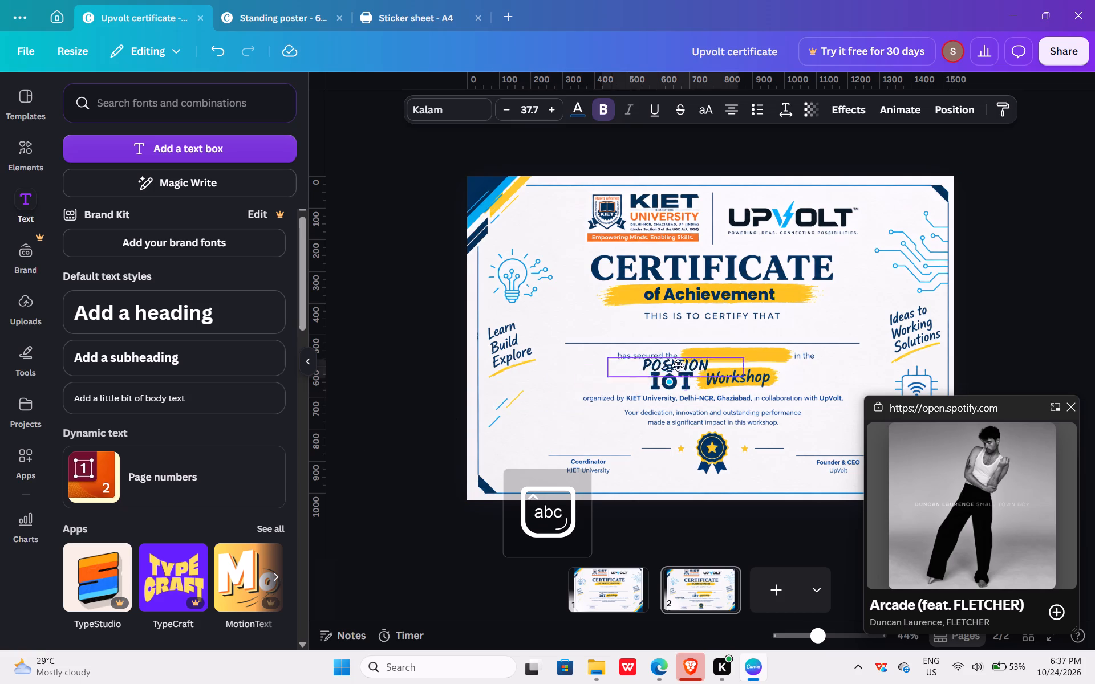
{"action": "left_click_drag", "start_coordinate": [678, 365], "coordinate": [728, 335]}
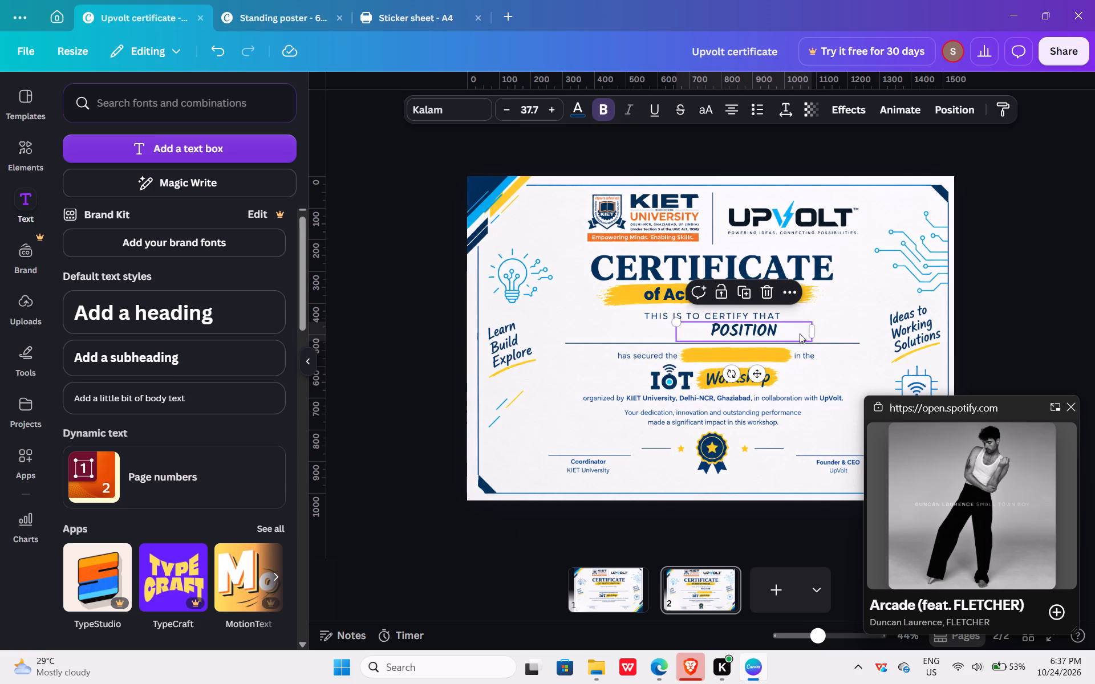
{"action": "left_click_drag", "start_coordinate": [813, 333], "coordinate": [749, 336]}
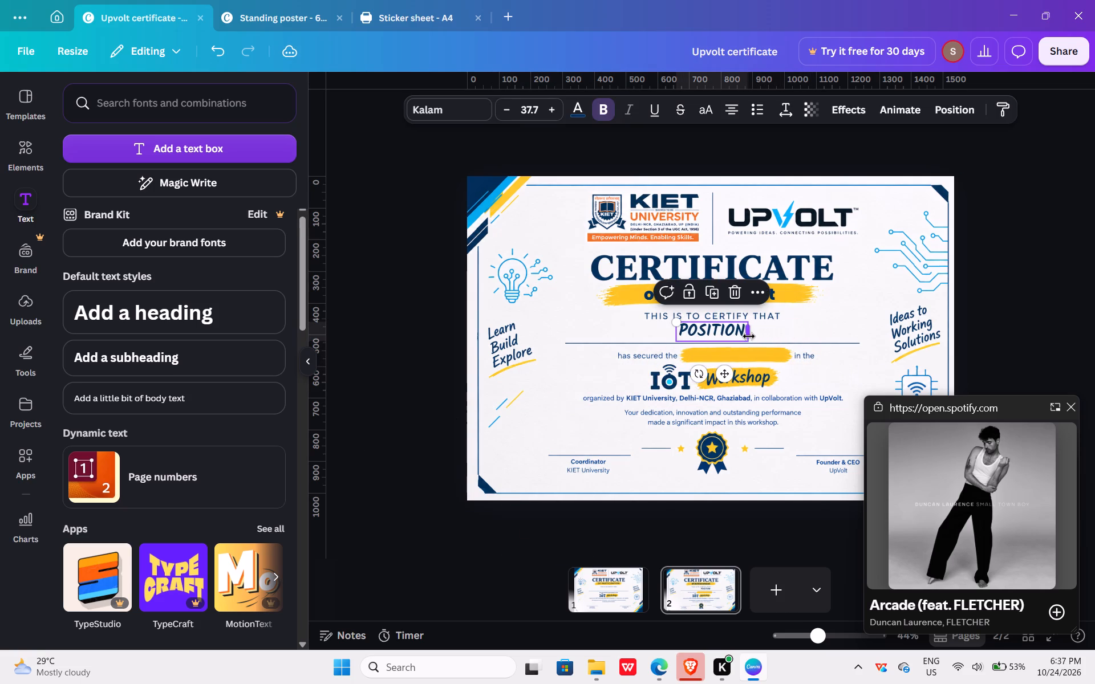
Place the POSITION text on the yellow brush stroke after "has secured the", shrinking it to about size 32.9.
{"action": "scroll", "coordinate": [730, 378], "scroll_direction": "up", "scroll_amount": 1}
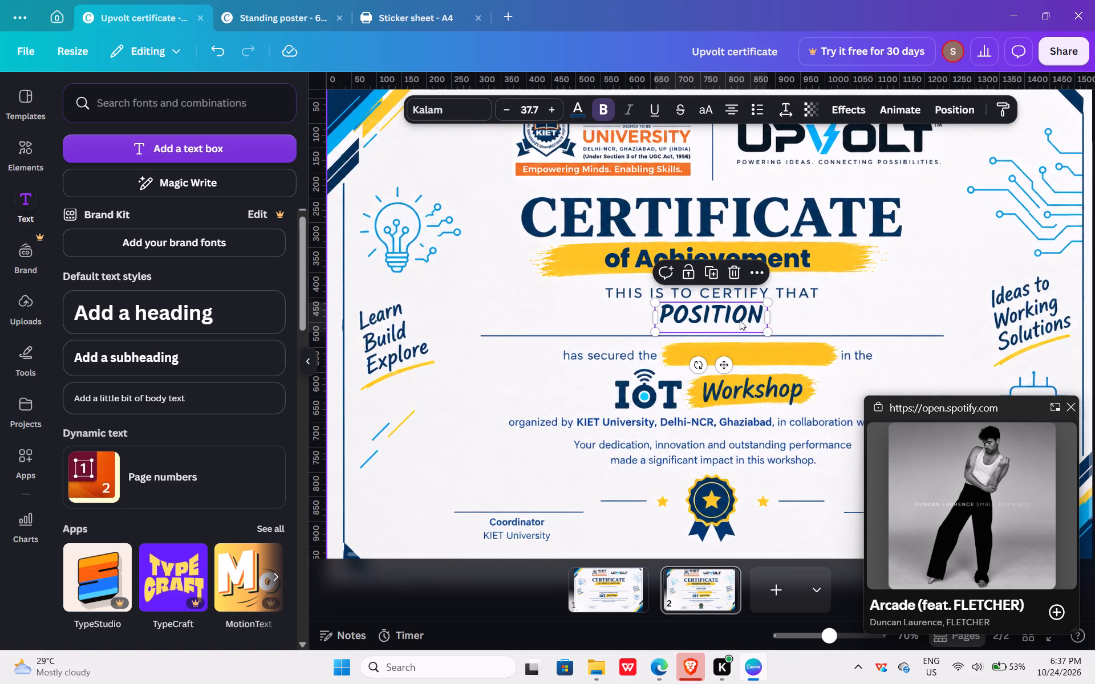
{"action": "left_click_drag", "start_coordinate": [741, 320], "coordinate": [793, 359]}
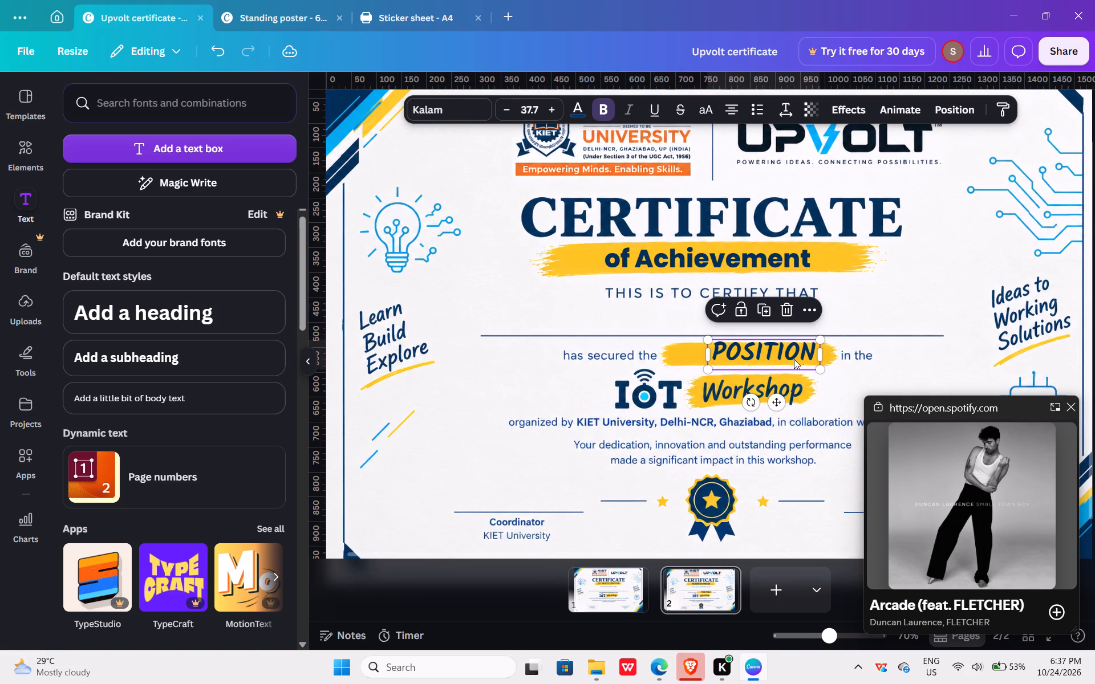
{"action": "left_click_drag", "start_coordinate": [816, 368], "coordinate": [801, 367]}
{"action": "left_click_drag", "start_coordinate": [773, 352], "coordinate": [778, 357]}
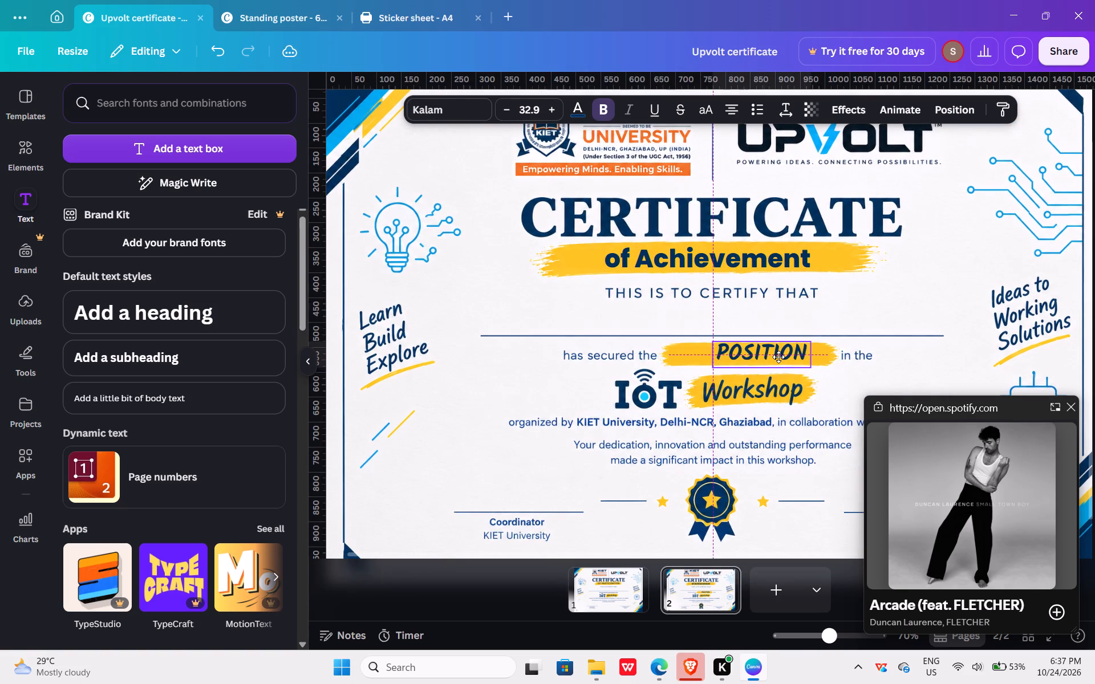
{"action": "left_click_drag", "start_coordinate": [778, 357], "coordinate": [782, 357]}
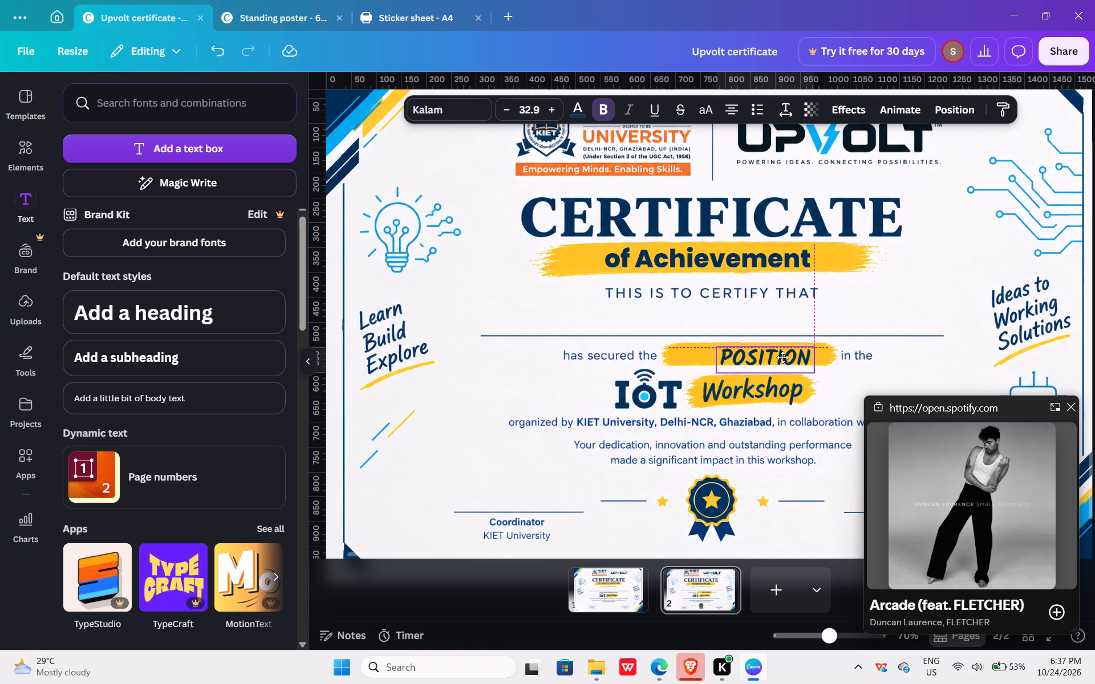
{"action": "left_click_drag", "start_coordinate": [782, 357], "coordinate": [782, 357]}
{"action": "left_click", "coordinate": [610, 402]}
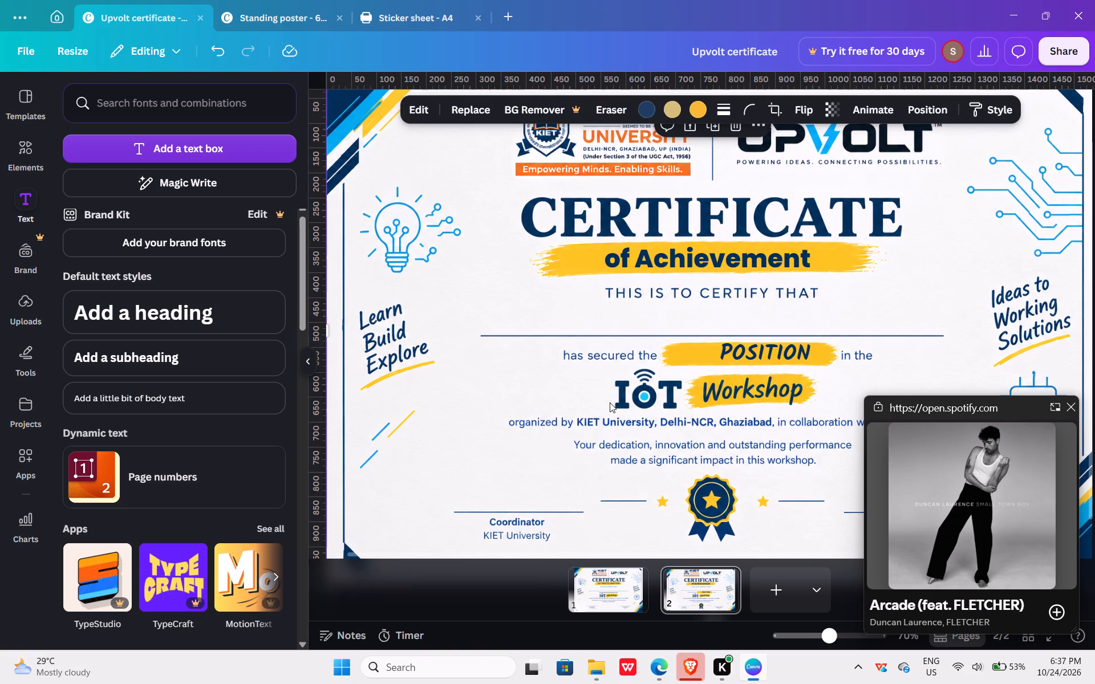
Shrink the POSITION text to about size 30.8 and fine-tune its placement within the yellow brush stroke.
{"action": "scroll", "coordinate": [610, 402], "scroll_direction": "left", "scroll_amount": 5}
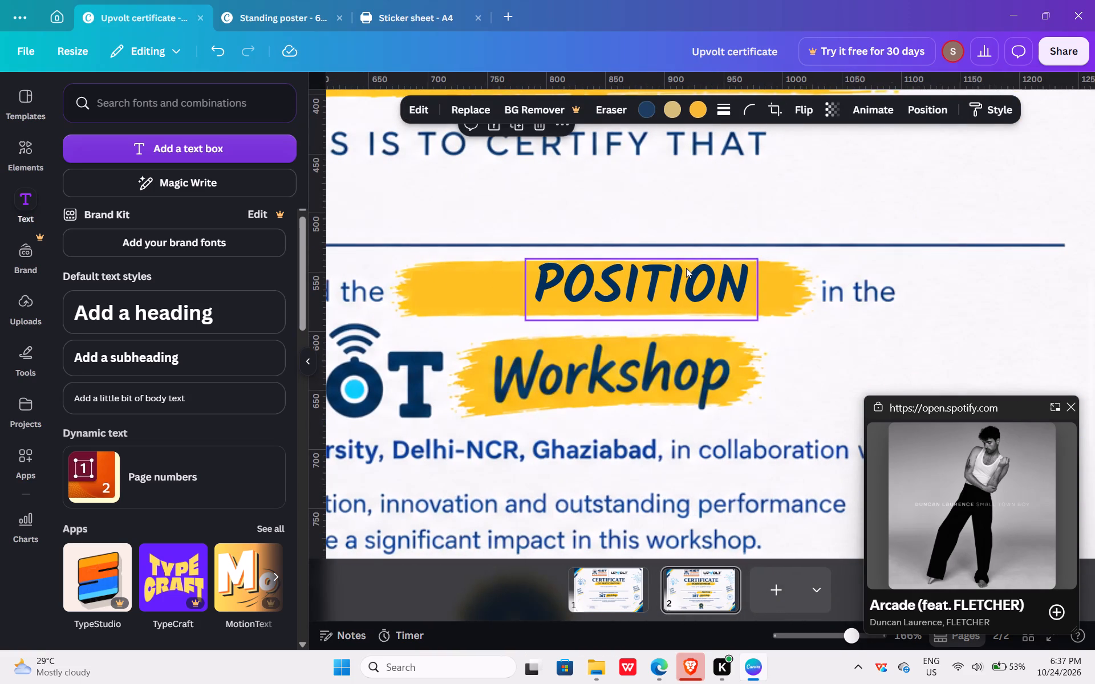
{"action": "left_click_drag", "start_coordinate": [686, 268], "coordinate": [690, 272]}
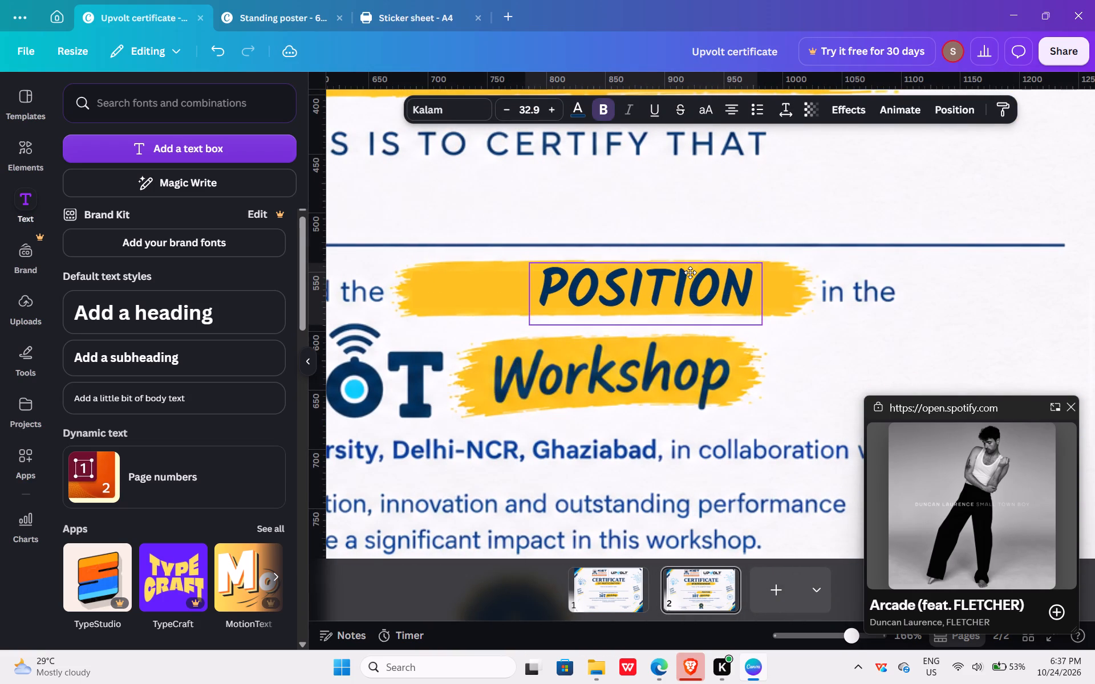
{"action": "left_click_drag", "start_coordinate": [690, 272], "coordinate": [697, 275]}
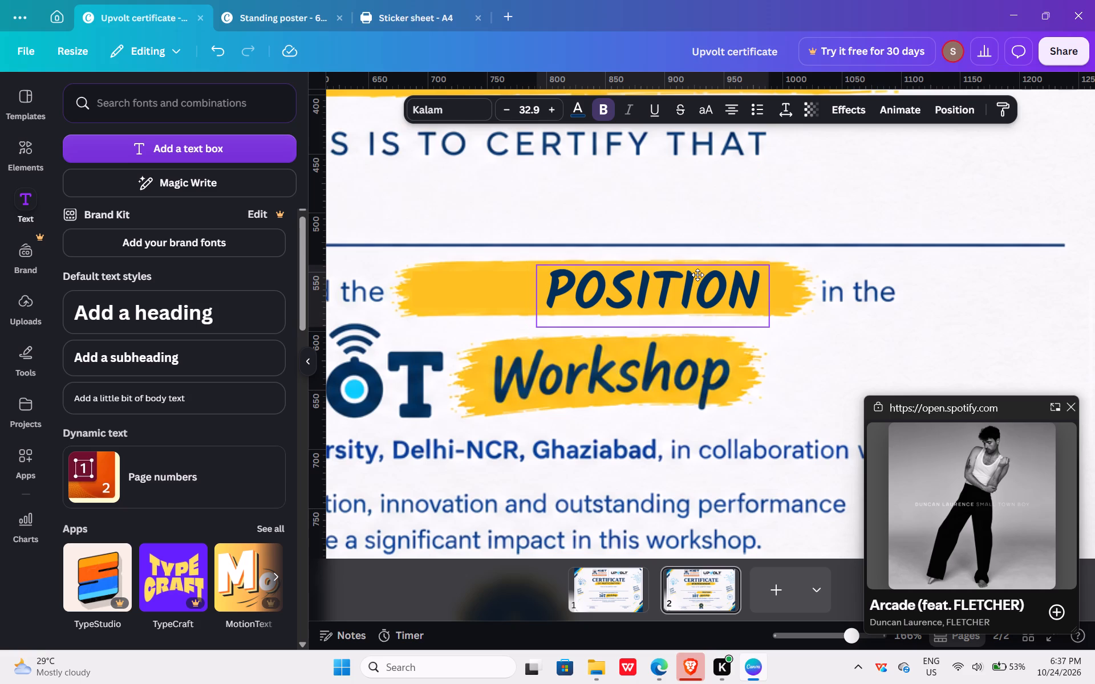
{"action": "left_click_drag", "start_coordinate": [697, 275], "coordinate": [691, 275]}
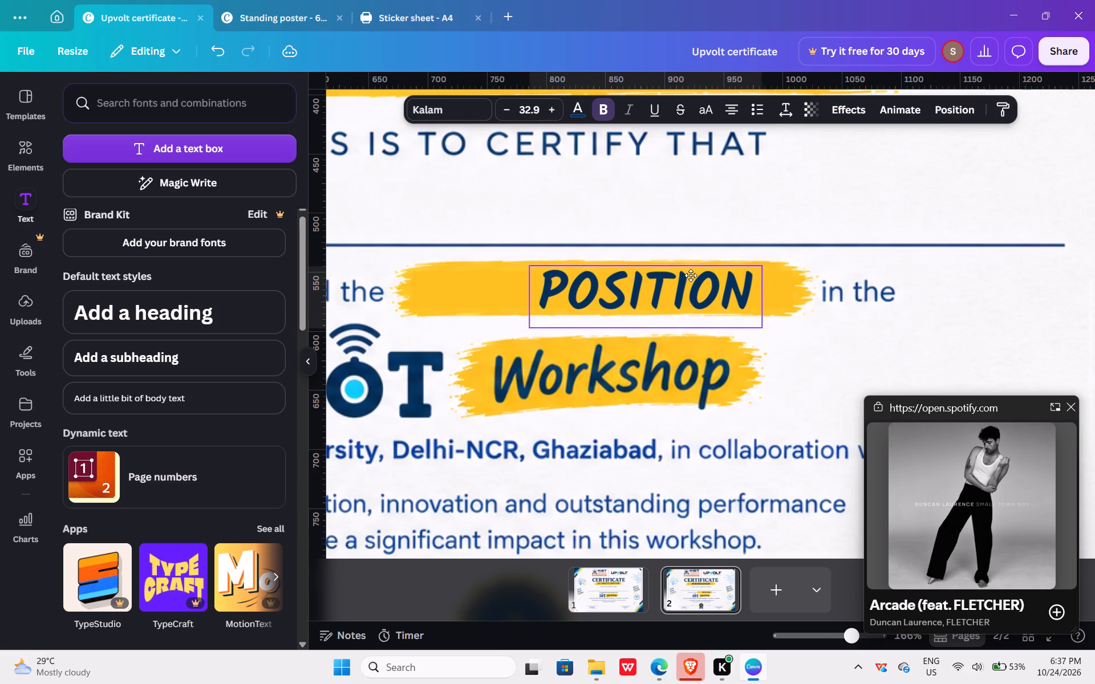
{"action": "left_click_drag", "start_coordinate": [691, 275], "coordinate": [690, 275]}
{"action": "left_click_drag", "start_coordinate": [762, 329], "coordinate": [752, 322]}
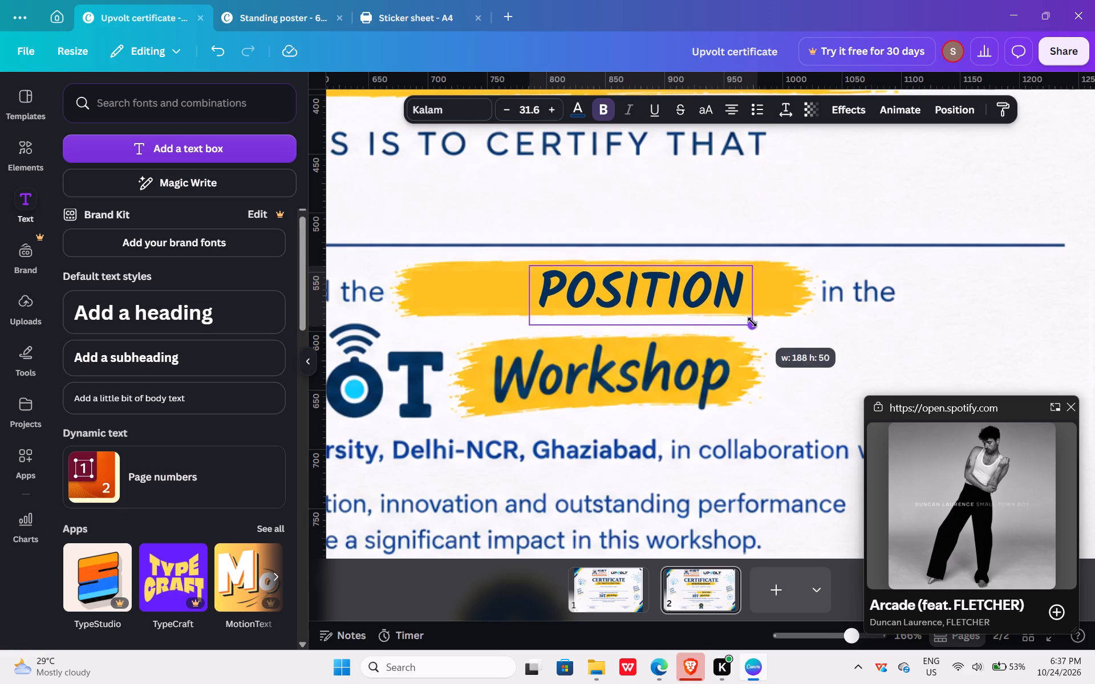
{"action": "left_click_drag", "start_coordinate": [752, 322], "coordinate": [748, 320]}
{"action": "left_click_drag", "start_coordinate": [701, 296], "coordinate": [705, 296]}
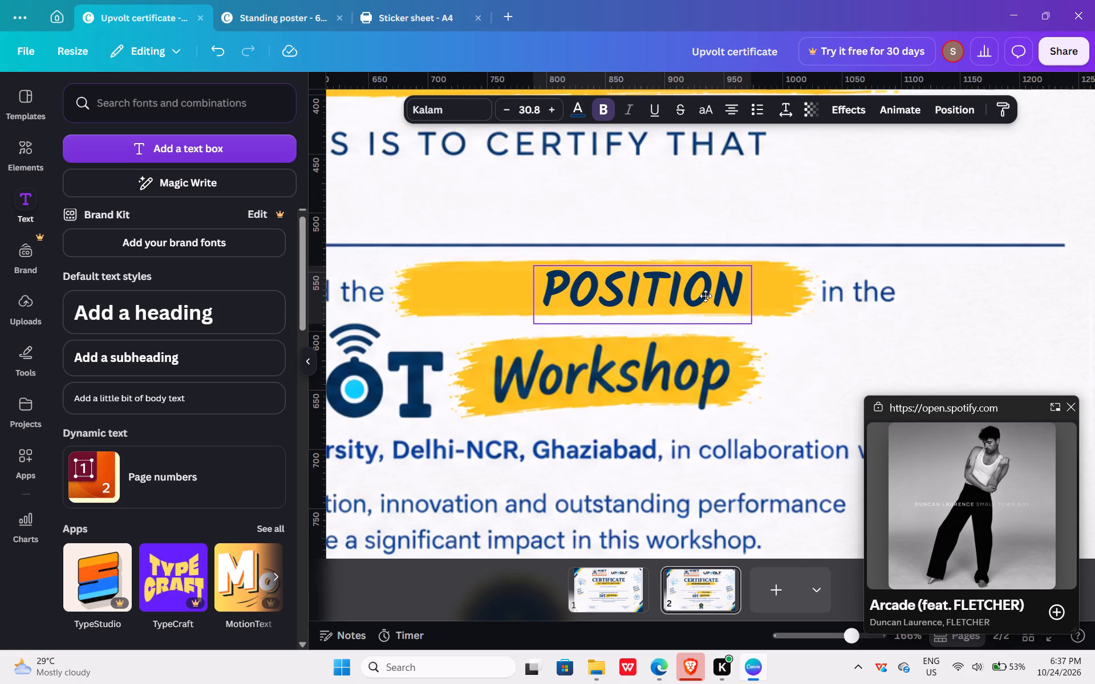
{"action": "left_click_drag", "start_coordinate": [705, 296], "coordinate": [706, 296]}
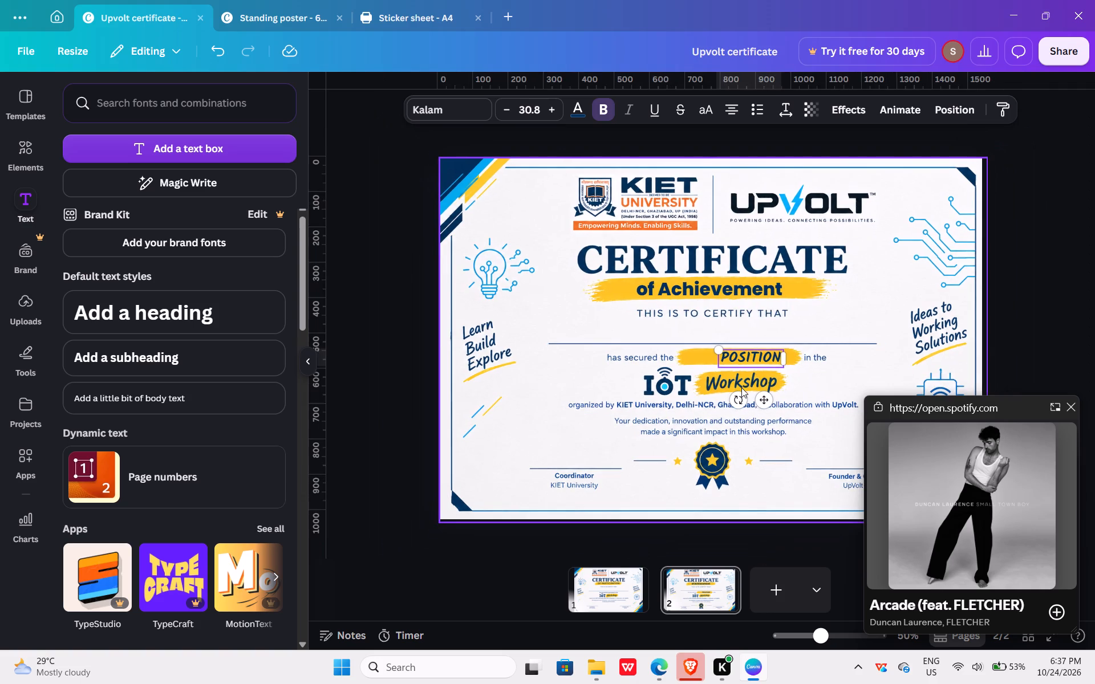
Deselect everything and hide the text options to leave the whole certificate in view.
{"action": "left_click", "coordinate": [521, 378]}
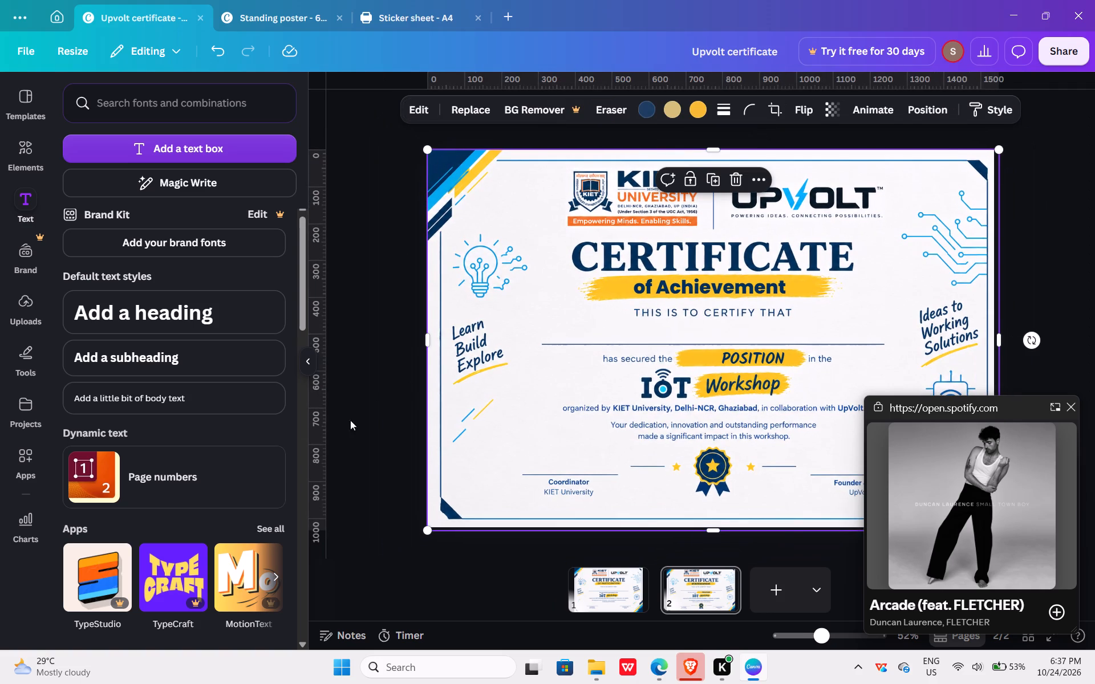
{"action": "left_click", "coordinate": [336, 435]}
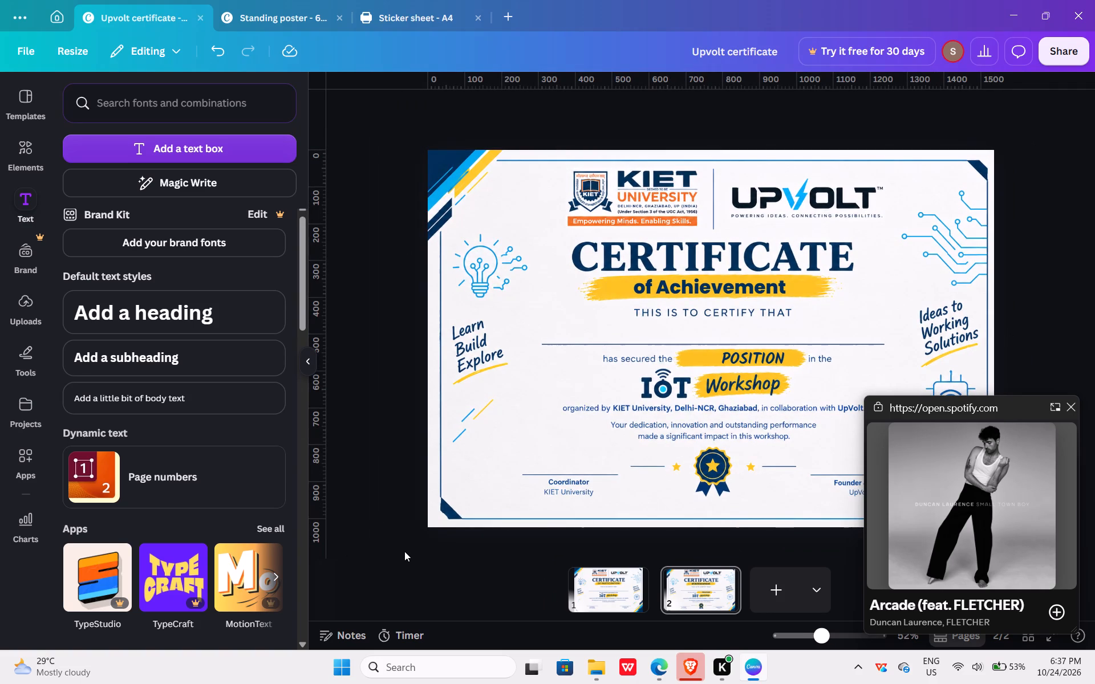
{"action": "scroll", "coordinate": [404, 551], "scroll_direction": "left", "scroll_amount": 1}
{"action": "left_click", "coordinate": [27, 196]}
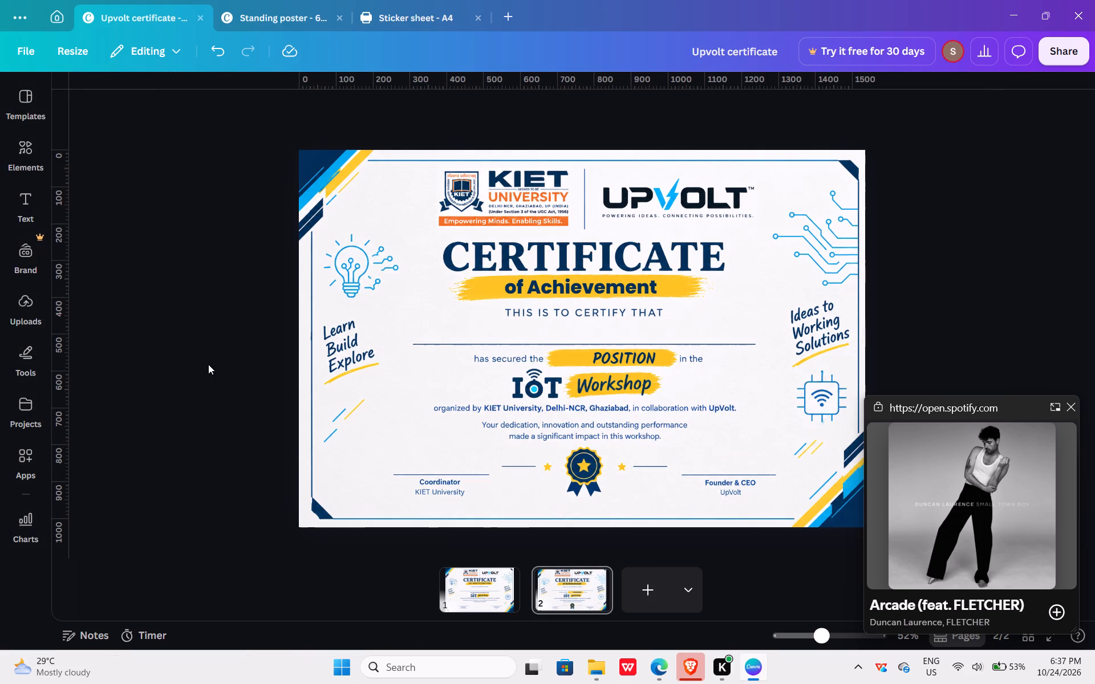
Undo the last adjustment of the POSITION text and deselect it.
{"action": "left_click", "coordinate": [612, 357]}
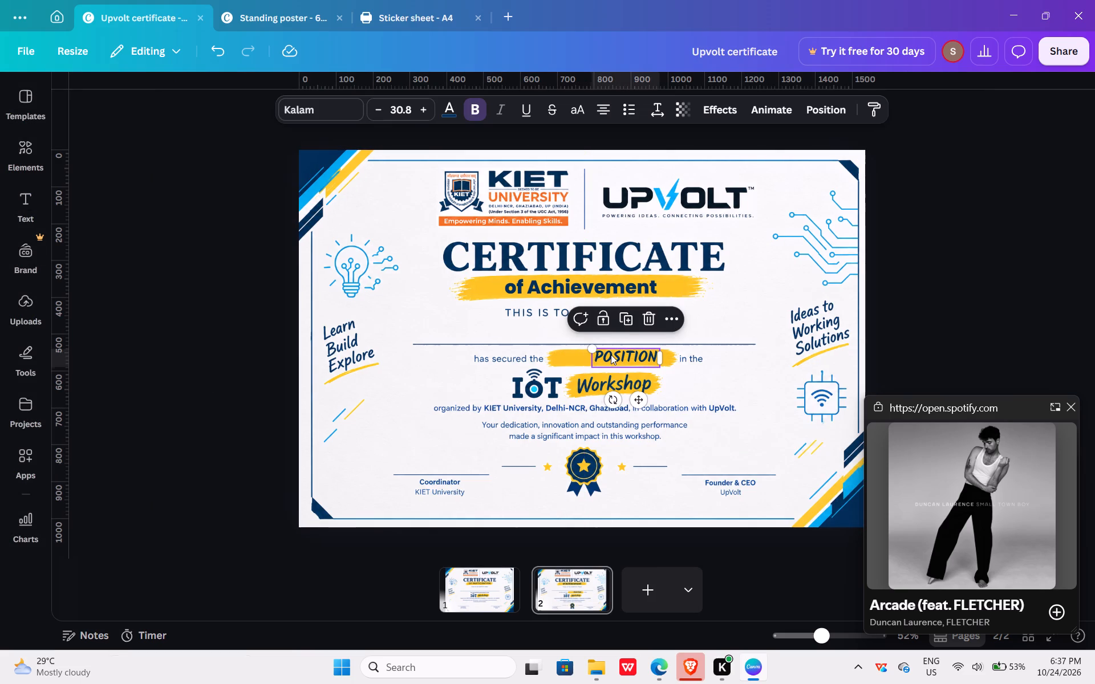
{"action": "key", "text": "ctrl+z"}
{"action": "left_click", "coordinate": [388, 365]}
{"action": "left_click", "coordinate": [178, 383]}
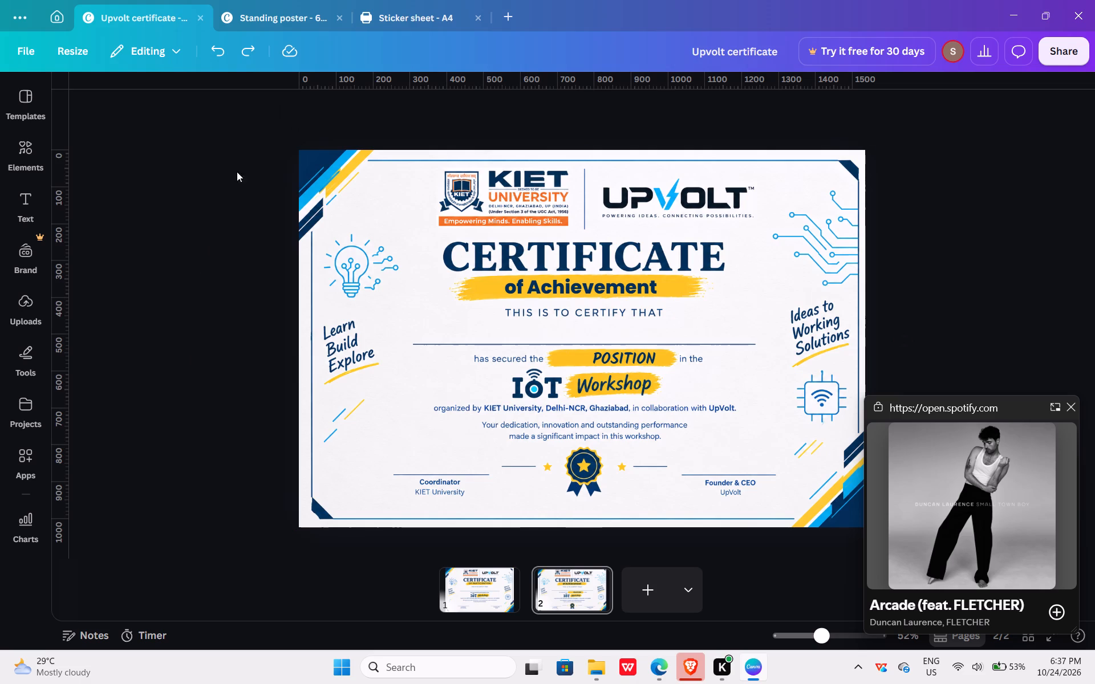
Download the design as a PNG with the preset custom page selection, saving it in Downloads as "Upvolt certificate".
{"action": "left_click", "coordinate": [1050, 38]}
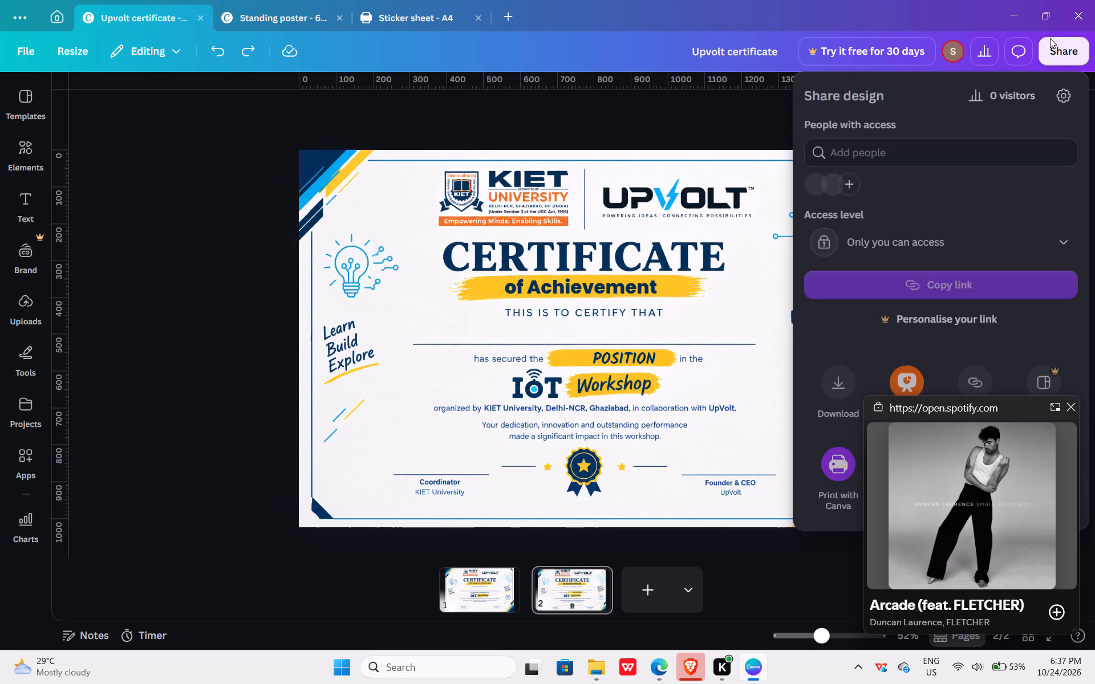
{"action": "left_click", "coordinate": [860, 395]}
{"action": "left_click", "coordinate": [846, 393]}
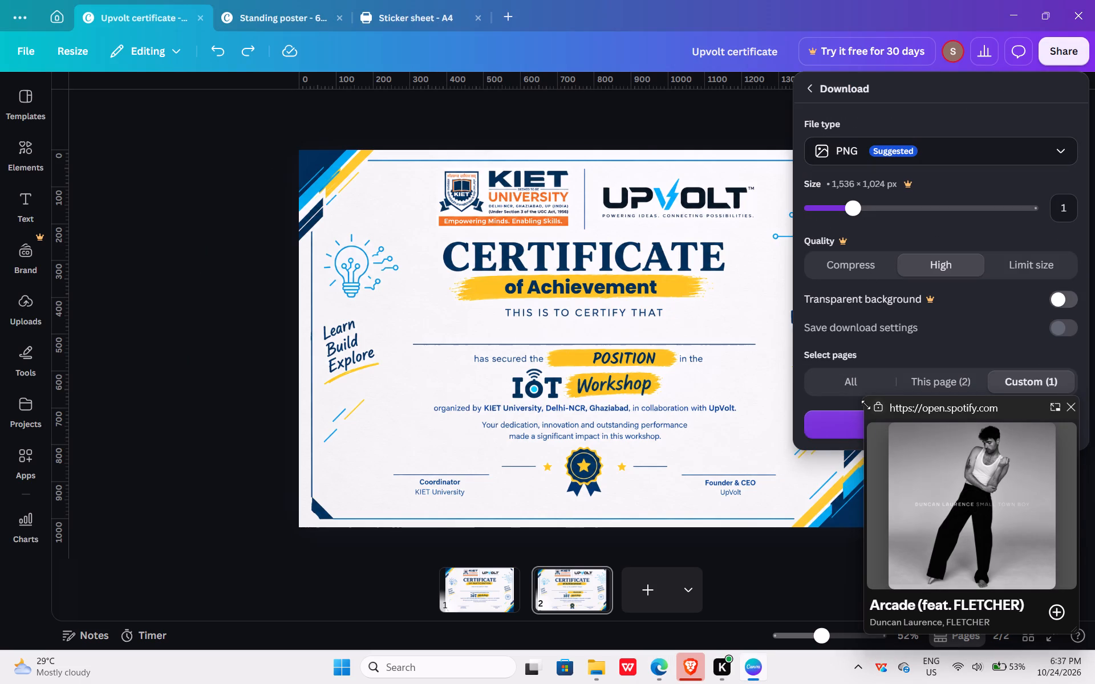
{"action": "left_click", "coordinate": [830, 431]}
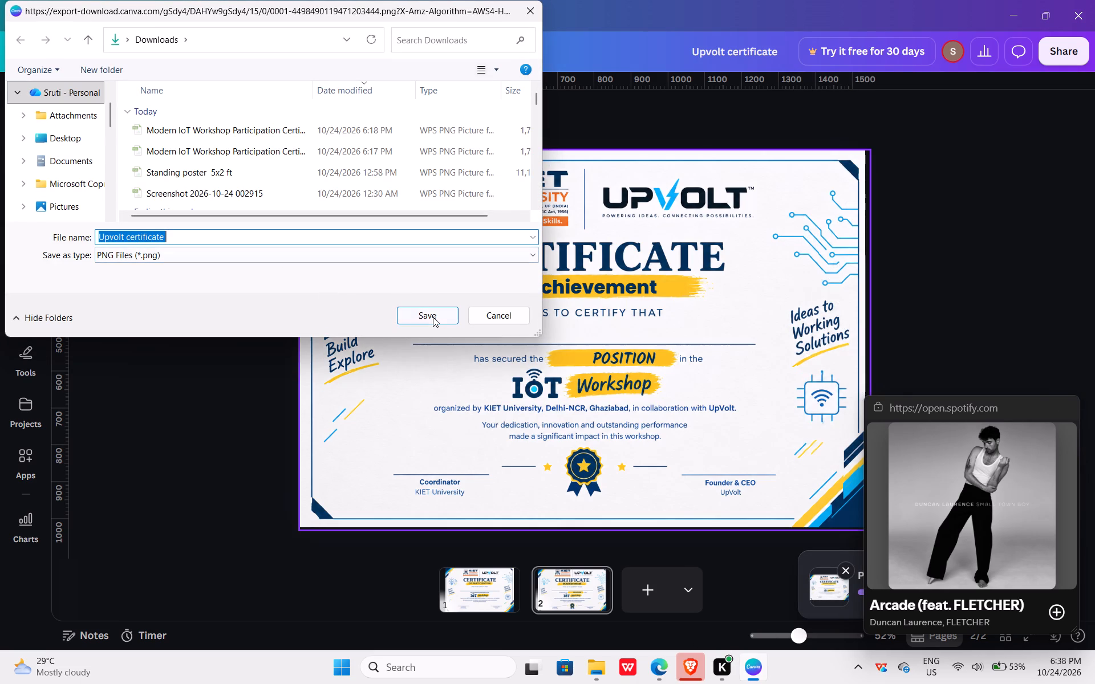
{"action": "left_click", "coordinate": [433, 317]}
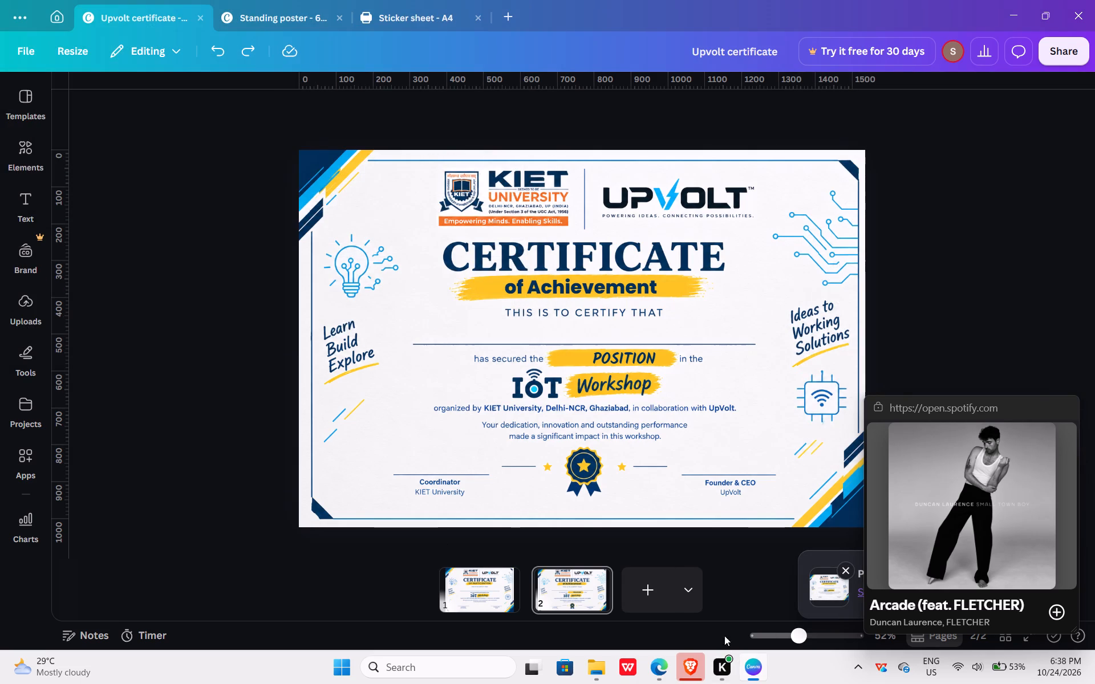
{"action": "left_click", "coordinate": [671, 675]}
{"action": "left_click", "coordinate": [624, 600]}
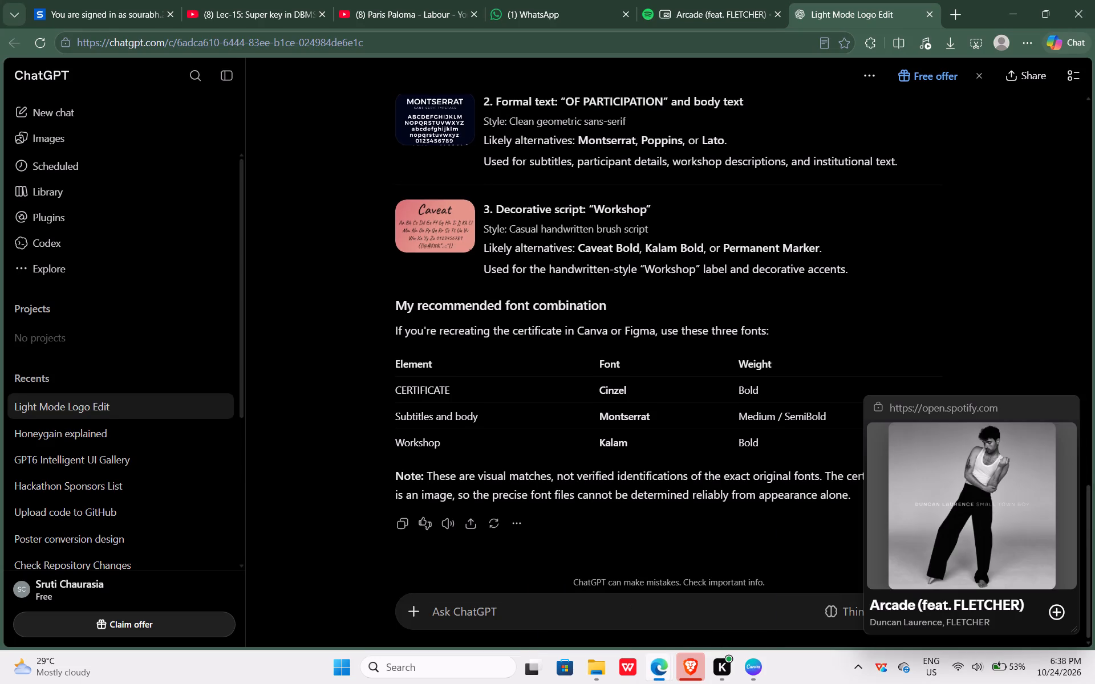
{"action": "left_click", "coordinate": [412, 614]}
{"action": "left_click", "coordinate": [465, 337]}
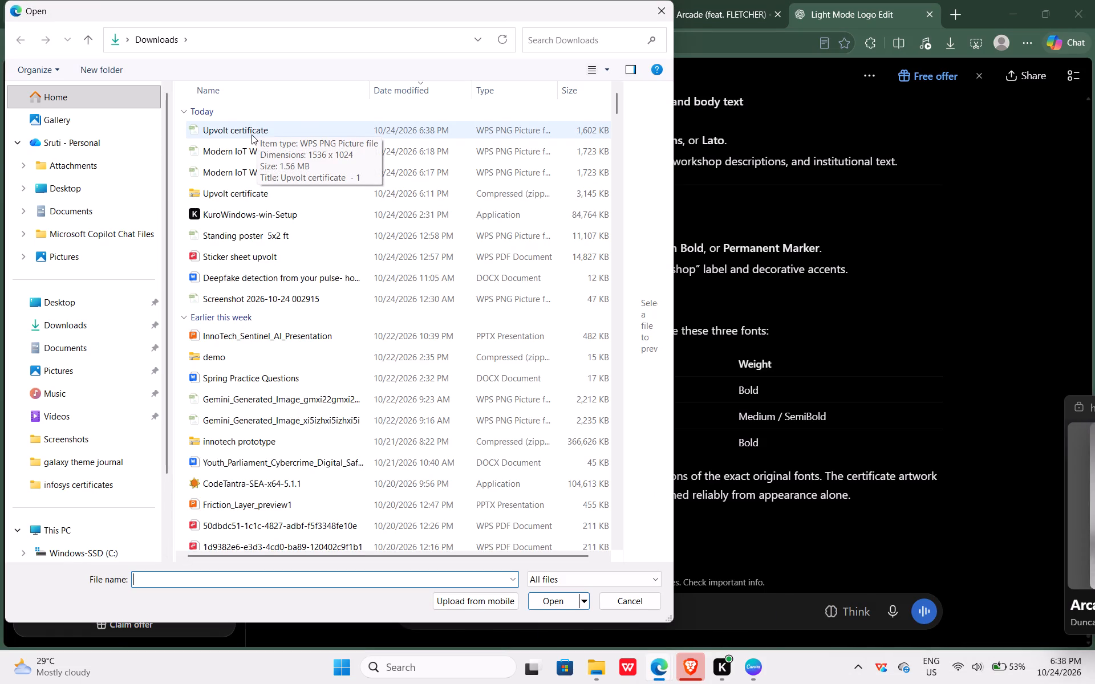